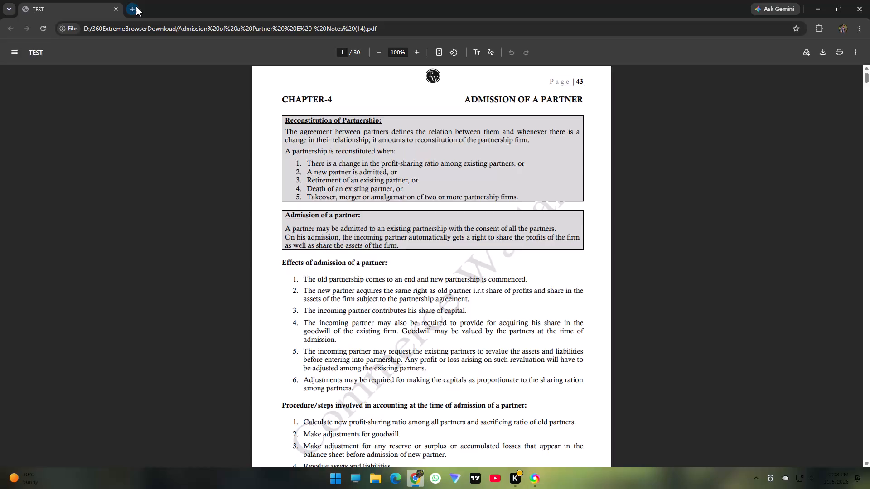
Search the web for "canva" in a new tab and open the Canva India website.
left_click(136, 6)
left_click(353, 191)
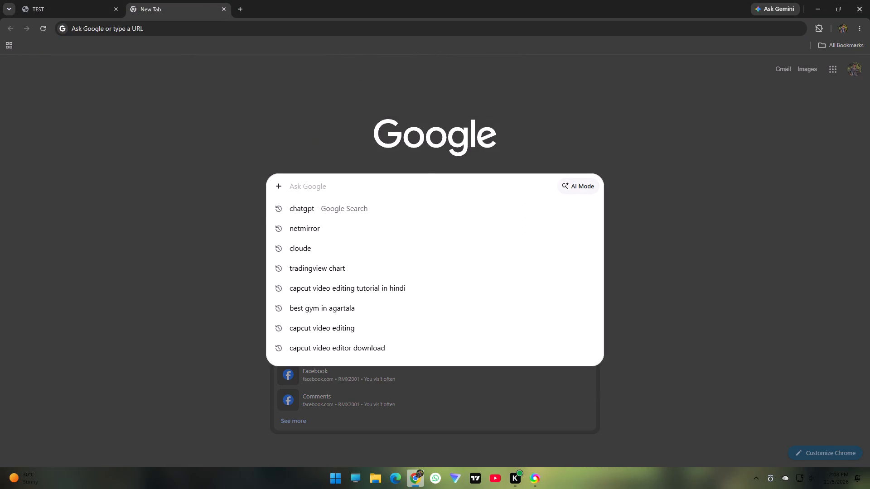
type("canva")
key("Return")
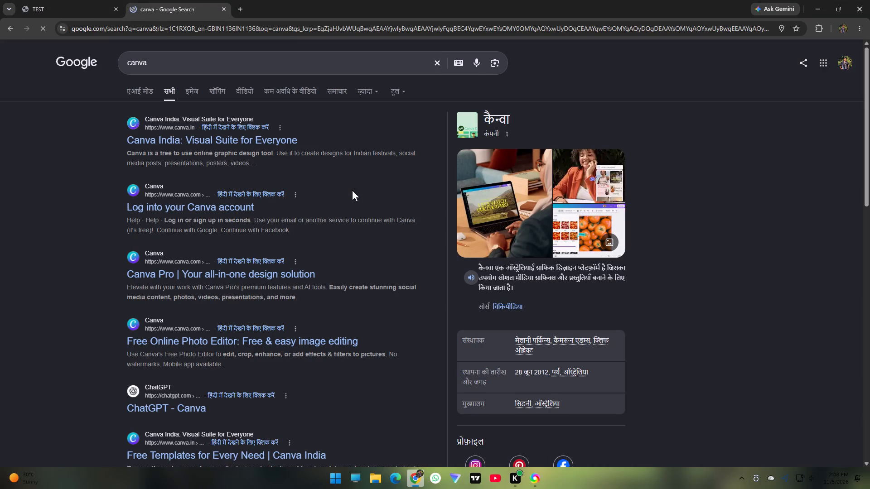
left_click(158, 135)
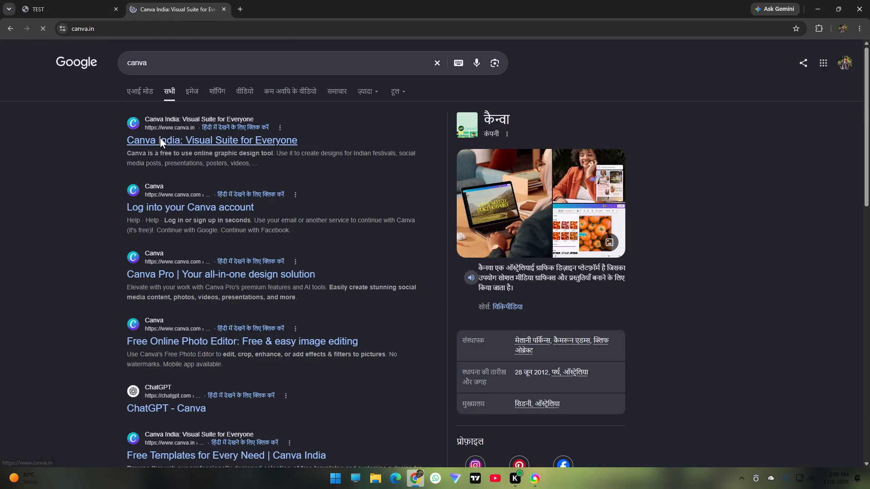
Sign in to Canva with the first Google account offered in the sign-in prompt.
scroll(507, 275, "down", 3)
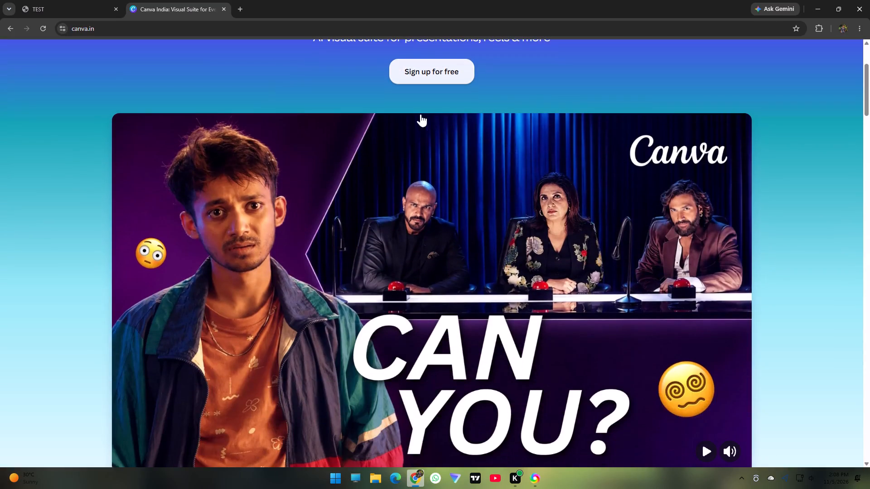
scroll(522, 299, "down", 11)
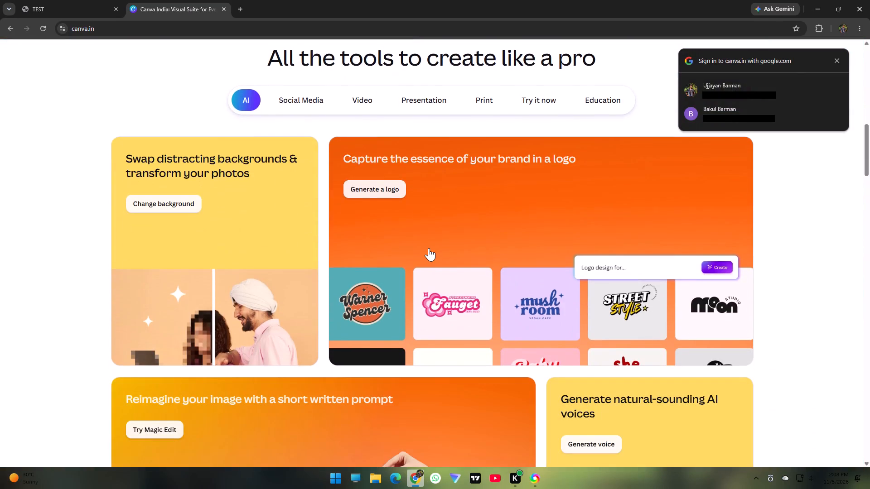
scroll(445, 158, "up", 1)
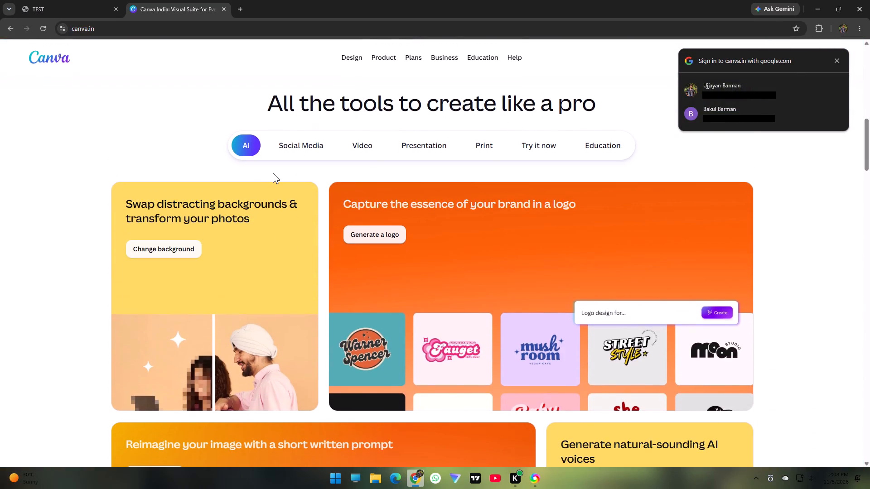
left_click(723, 95)
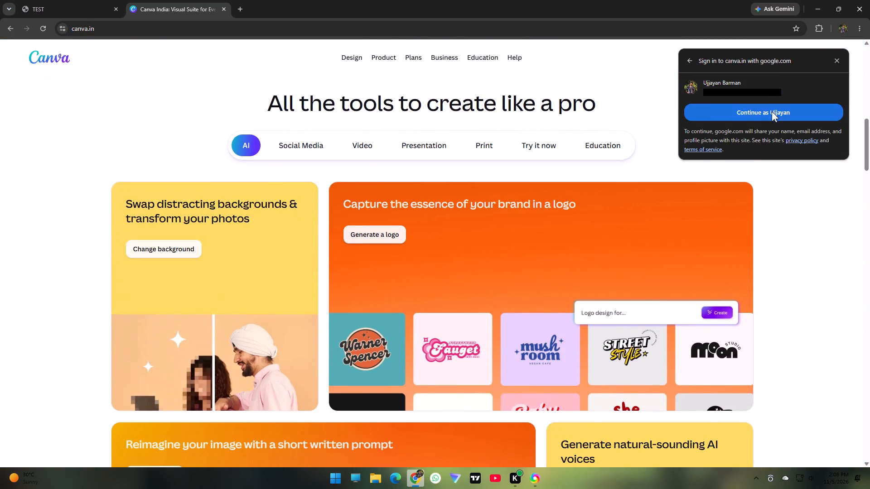
left_click(772, 111)
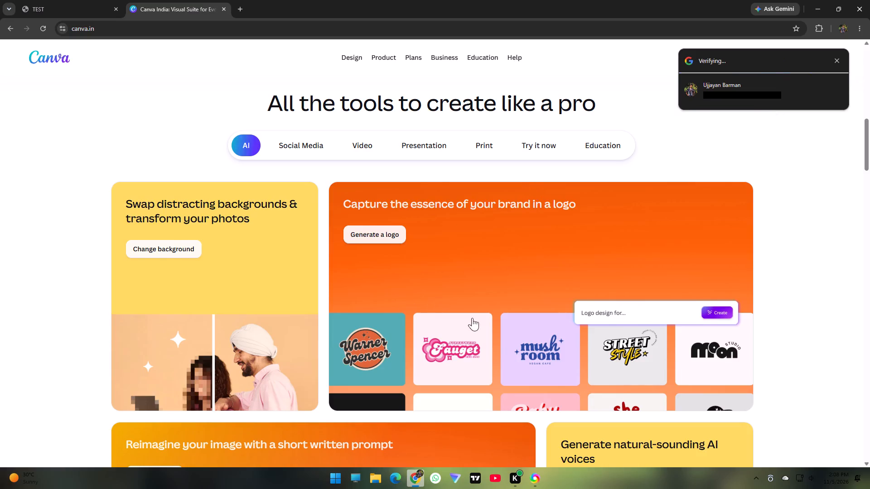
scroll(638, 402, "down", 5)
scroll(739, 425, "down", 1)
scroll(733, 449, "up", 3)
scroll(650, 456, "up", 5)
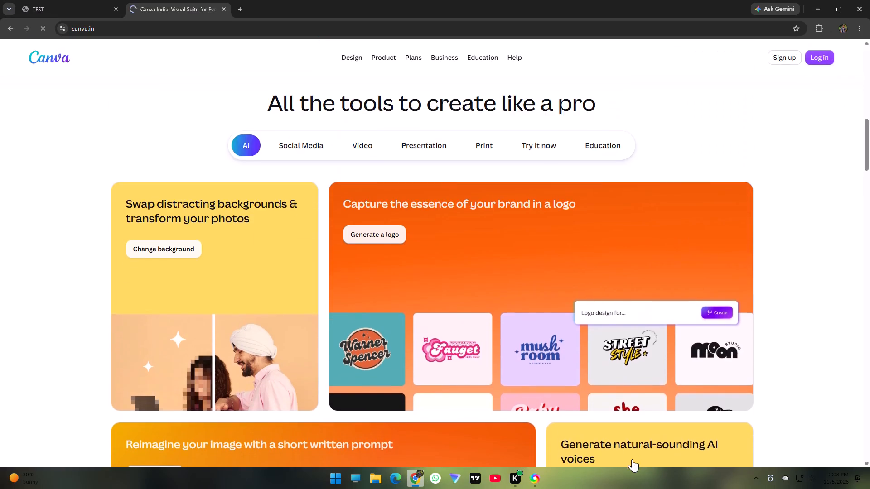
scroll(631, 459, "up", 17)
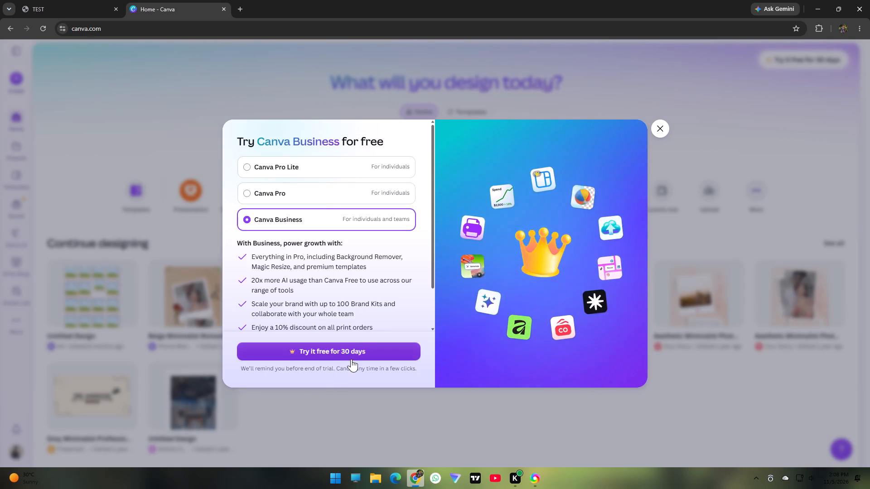
Dismiss the Canva Business free trial offer to reach the Canva home page.
left_click(362, 340)
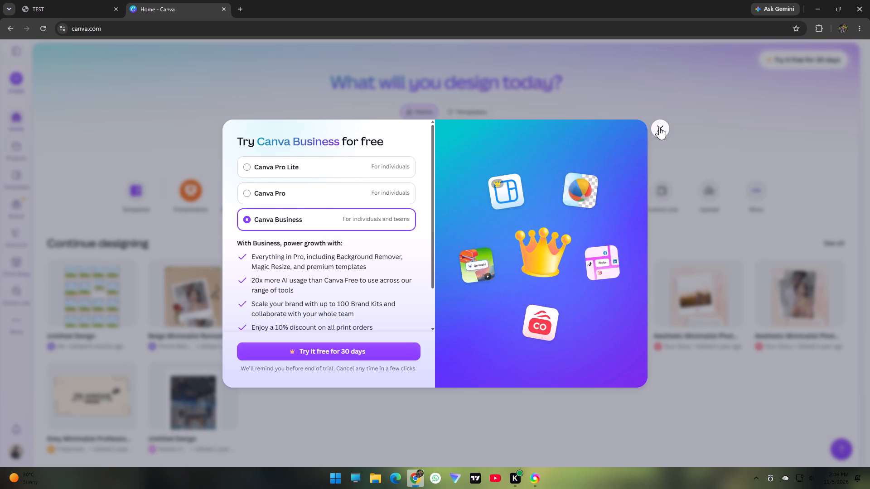
left_click(657, 128)
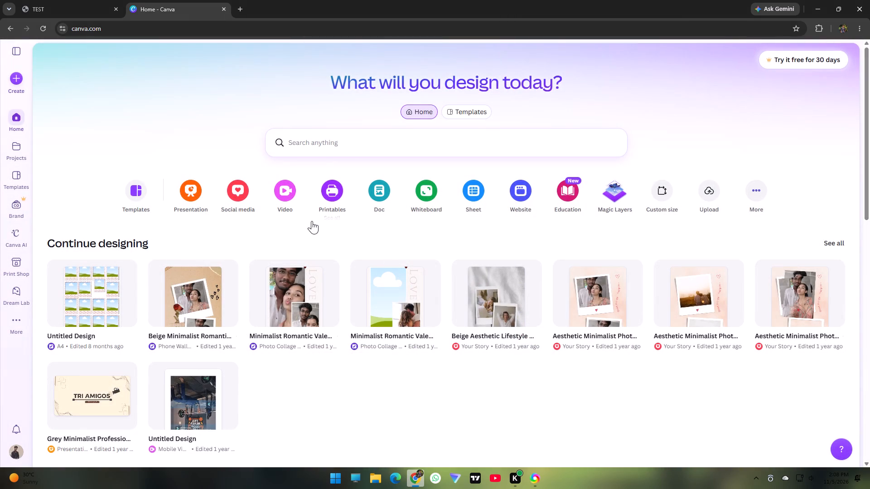
Search Canva for "yt banner" using the suggested search term.
left_click(331, 148)
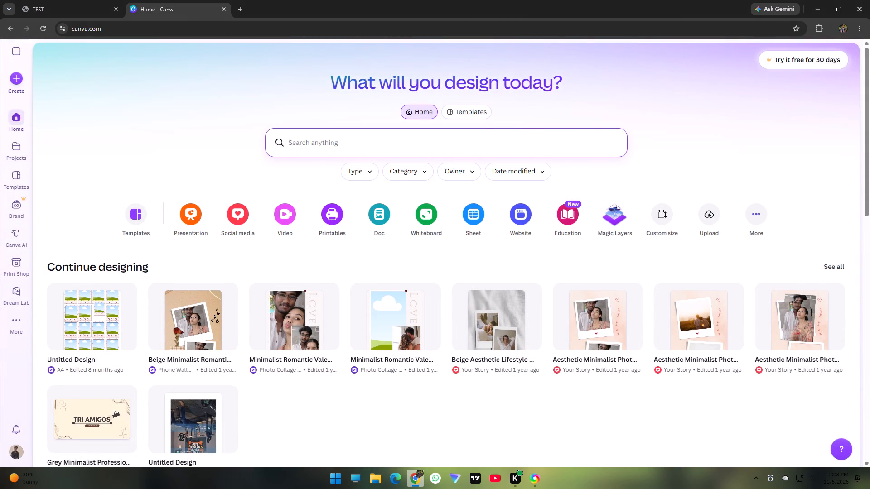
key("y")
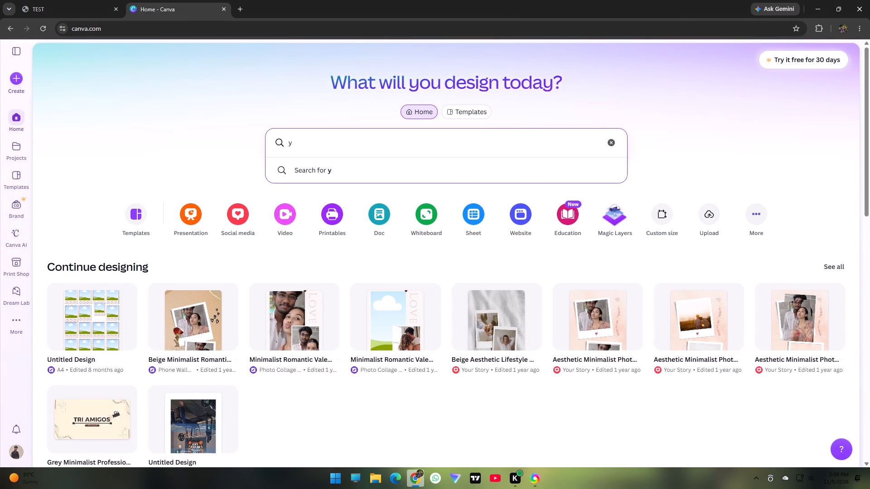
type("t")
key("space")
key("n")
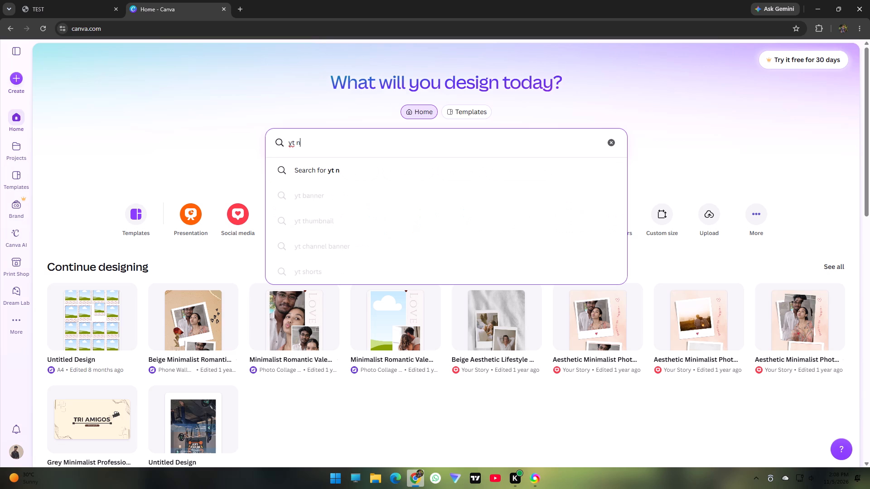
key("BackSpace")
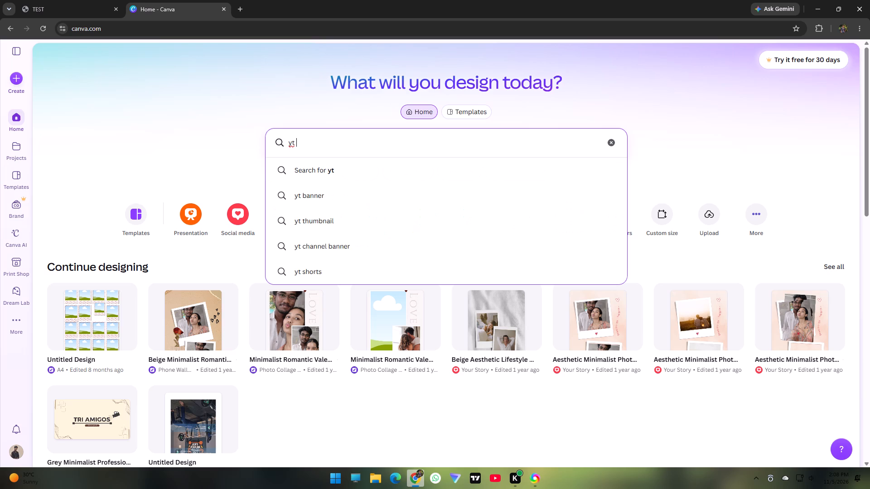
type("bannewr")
left_click(478, 188)
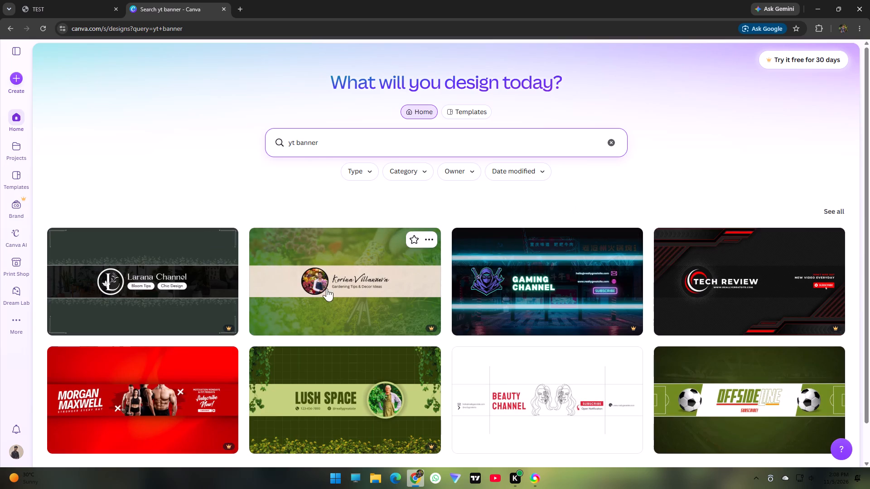
Browse the "yt banner" template results, repeatedly loading more designs, to look for a suitable YouTube banner.
scroll(524, 374, "down", 1)
scroll(785, 395, "down", 5)
scroll(617, 355, "up", 4)
scroll(629, 361, "down", 5)
left_click(465, 439)
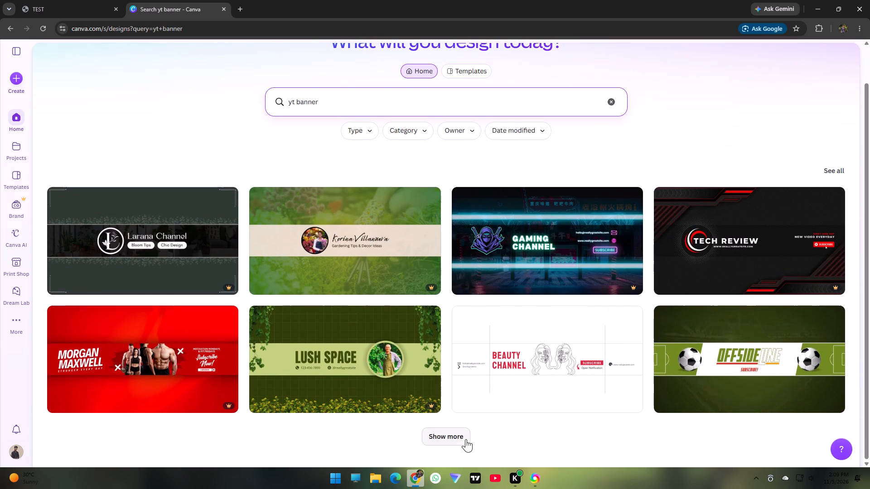
scroll(473, 412, "down", 5)
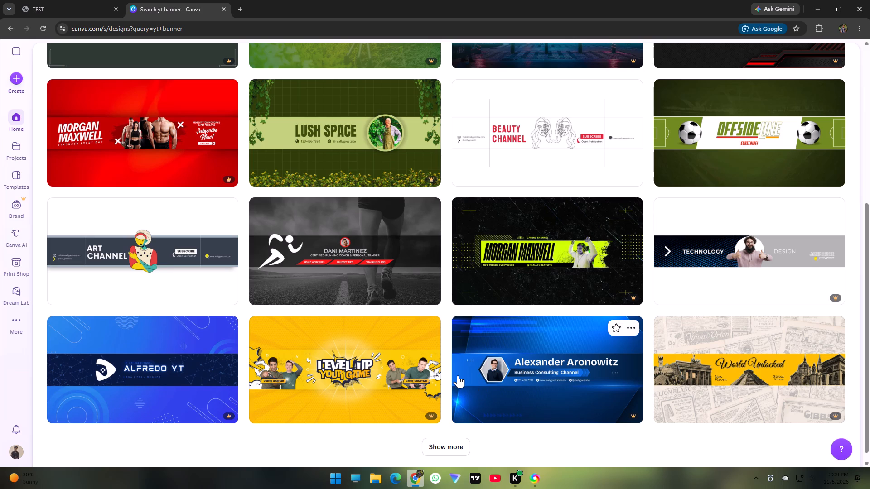
scroll(296, 330, "down", 6)
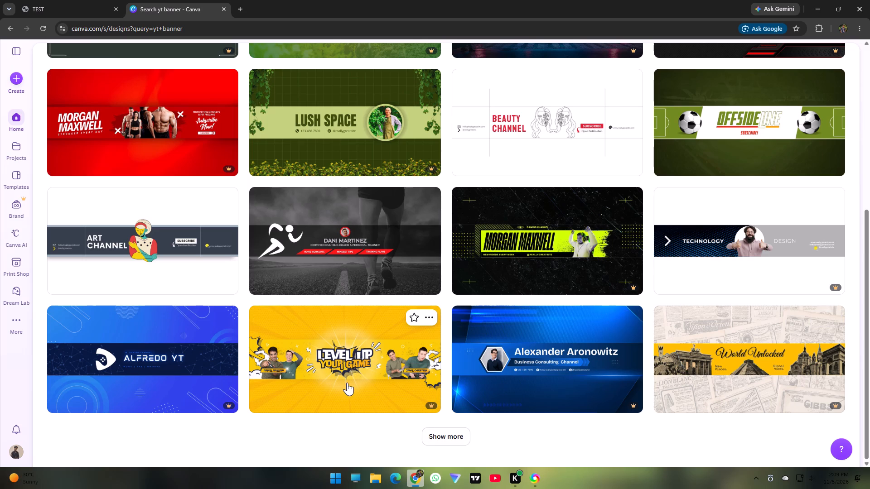
left_click(452, 436)
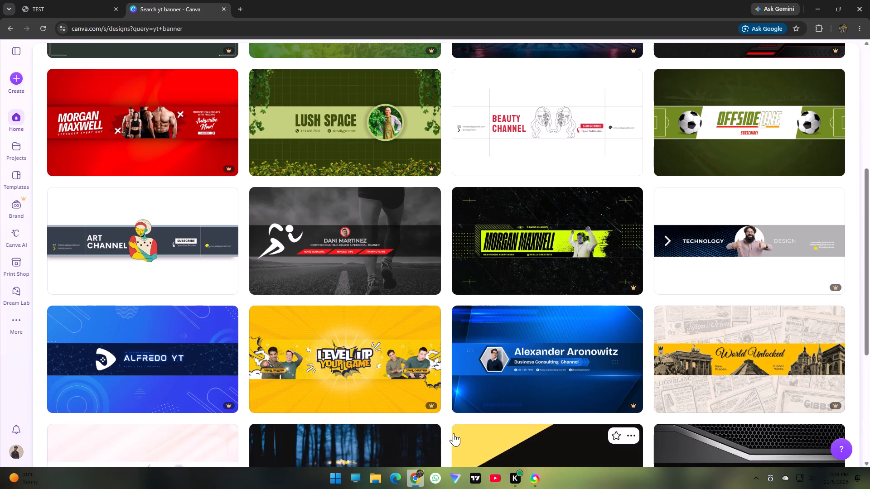
scroll(466, 386, "down", 5)
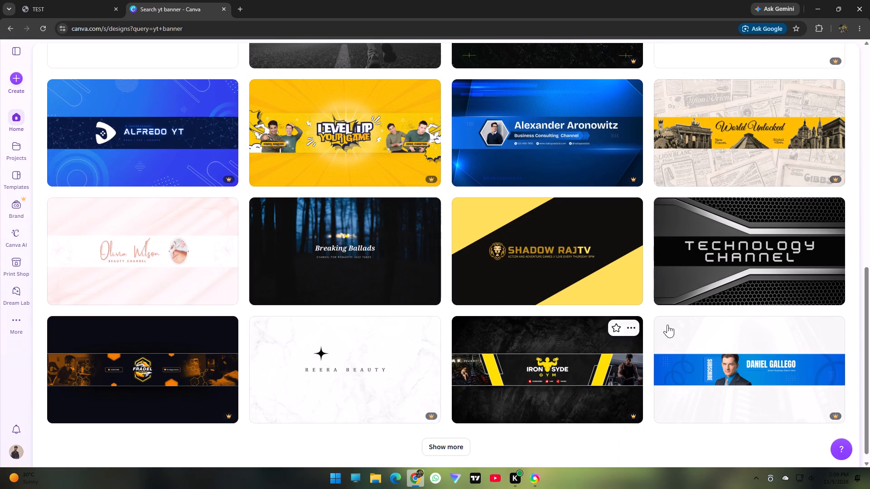
scroll(344, 345, "down", 3)
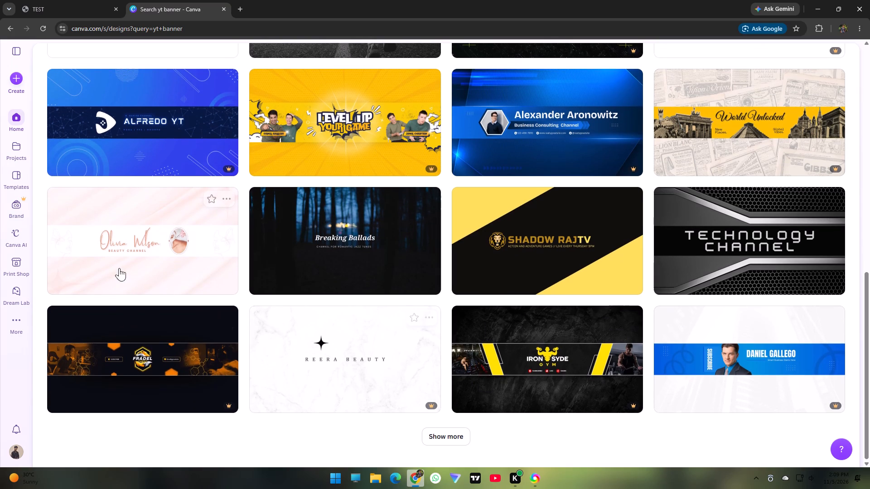
left_click(448, 439)
scroll(532, 383, "down", 5)
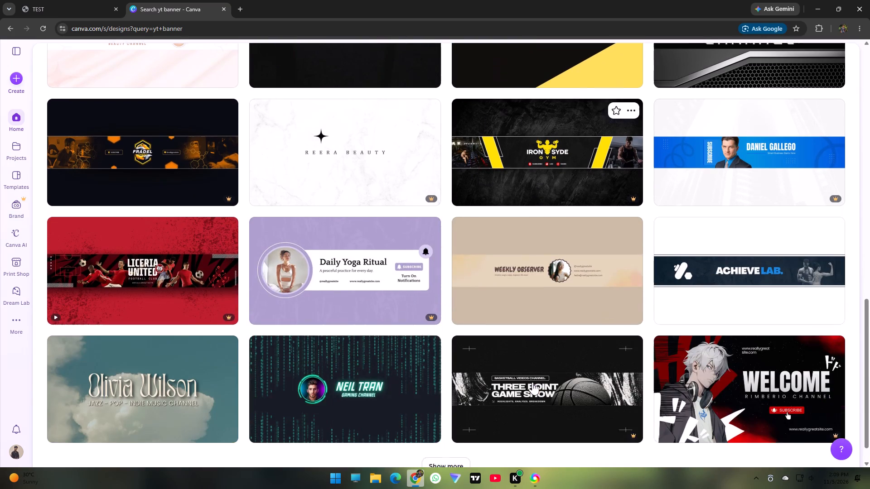
scroll(433, 321, "down", 3)
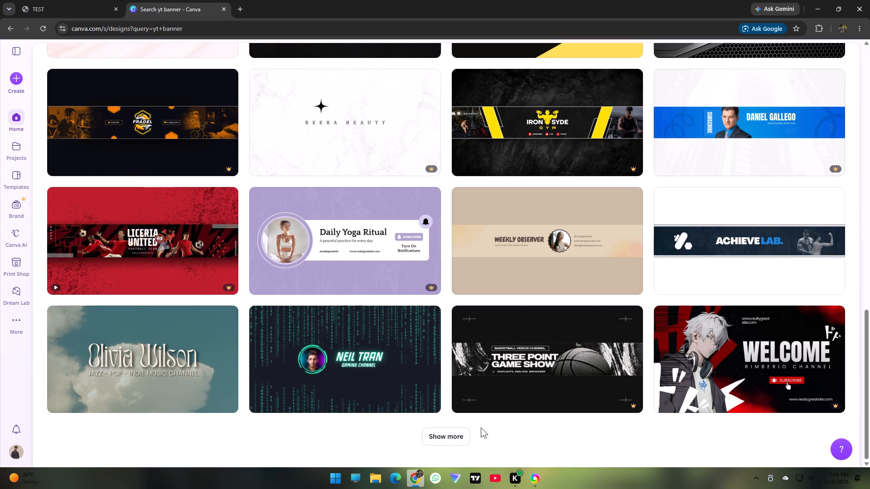
left_click(446, 431)
scroll(551, 388, "down", 16)
left_click(456, 439)
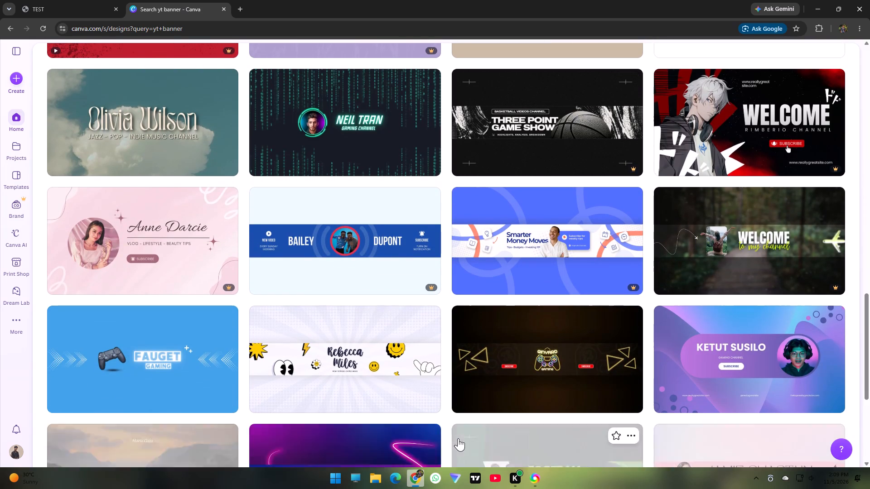
scroll(461, 413, "down", 7)
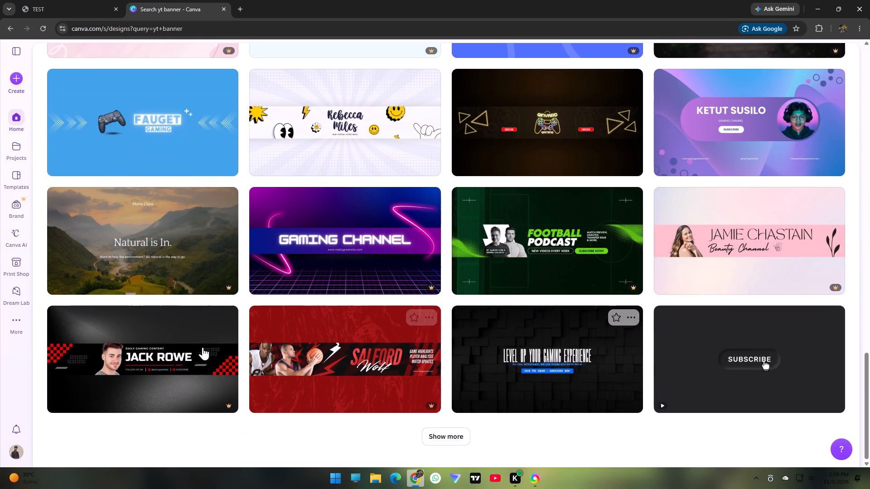
scroll(611, 366, "down", 5)
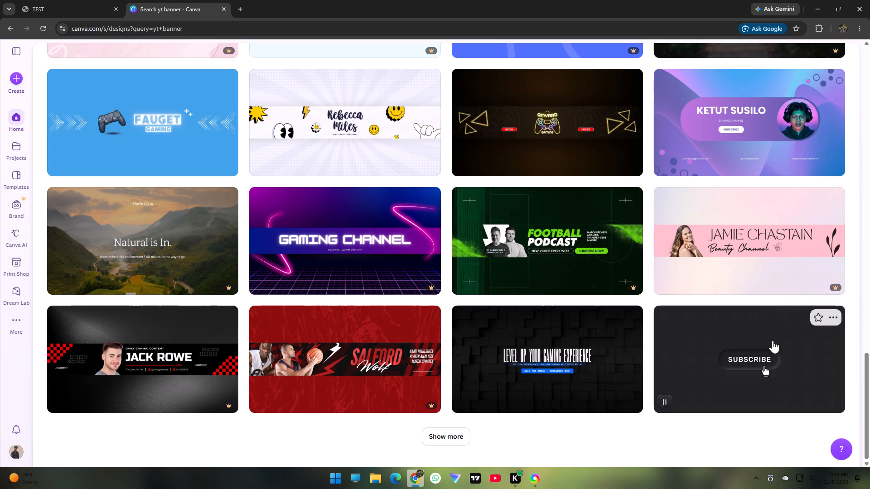
left_click(453, 435)
scroll(512, 369, "down", 5)
scroll(400, 300, "down", 3)
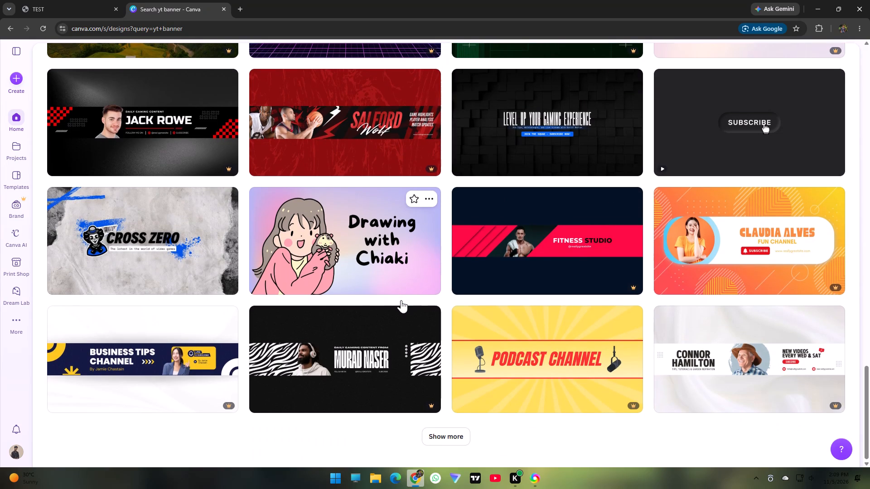
scroll(411, 301, "down", 5)
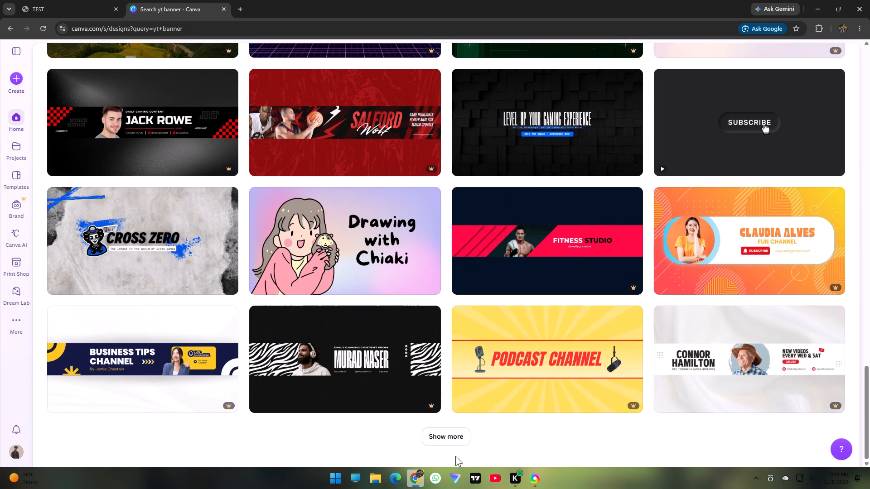
left_click(457, 444)
scroll(492, 432, "down", 1)
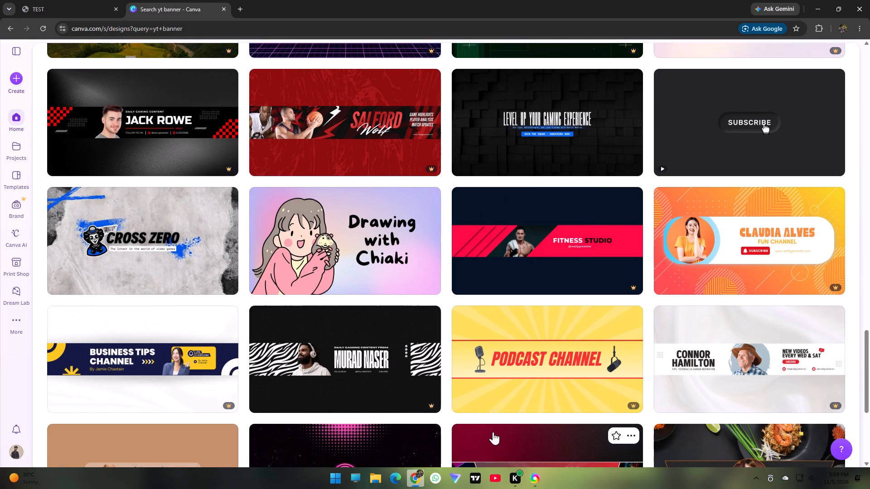
scroll(492, 432, "down", 5)
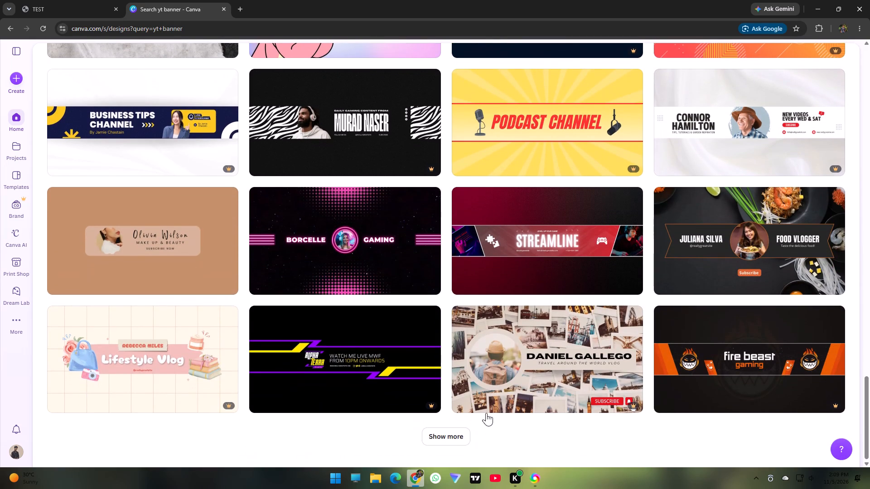
scroll(485, 410, "down", 6)
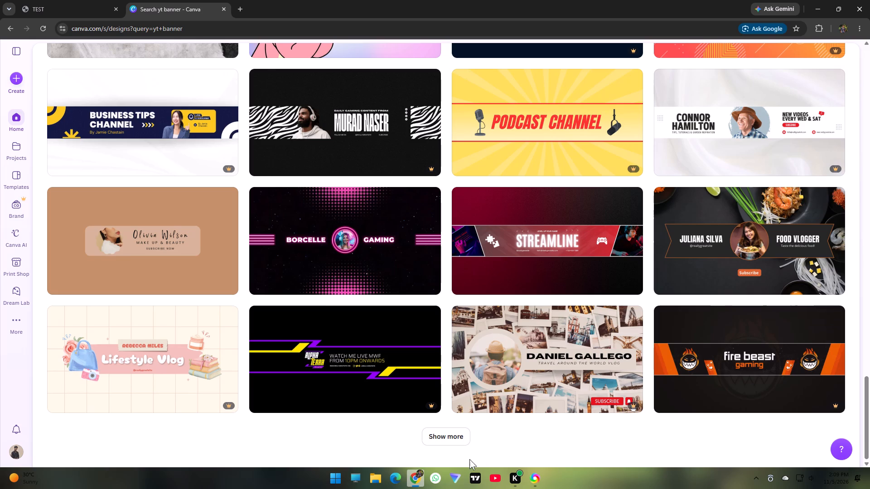
left_click(458, 445)
scroll(490, 314, "down", 11)
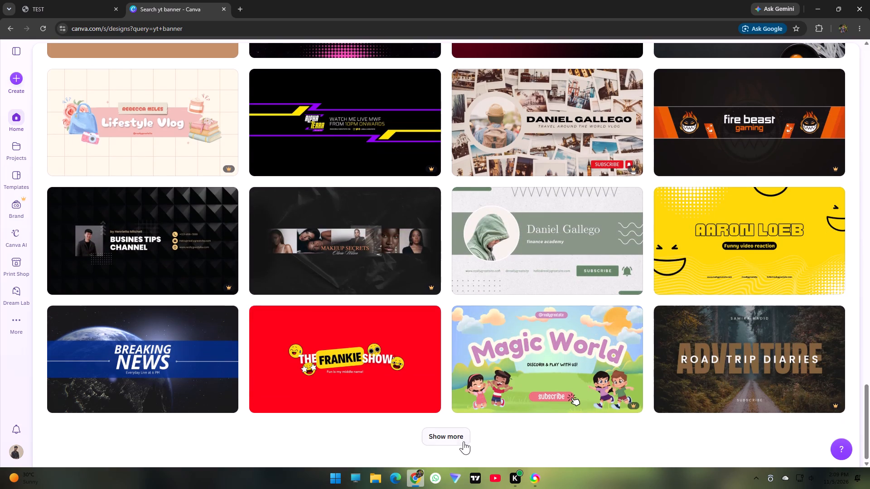
left_click(461, 439)
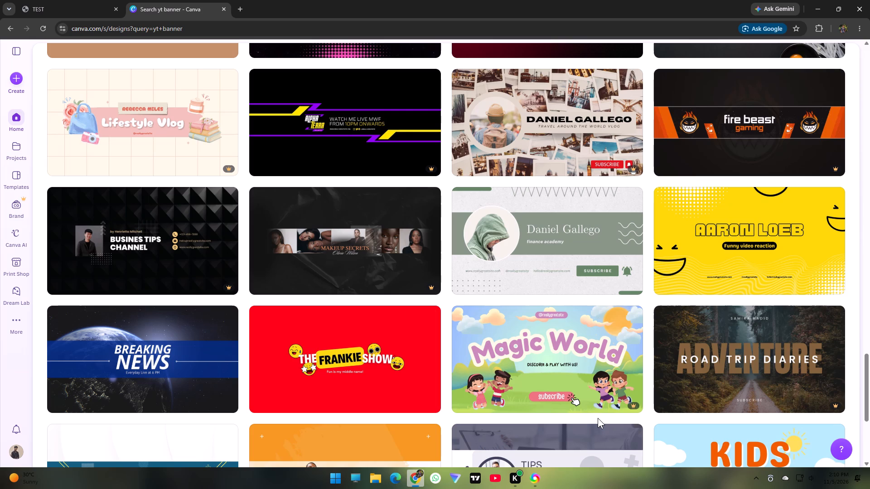
scroll(503, 404, "down", 3)
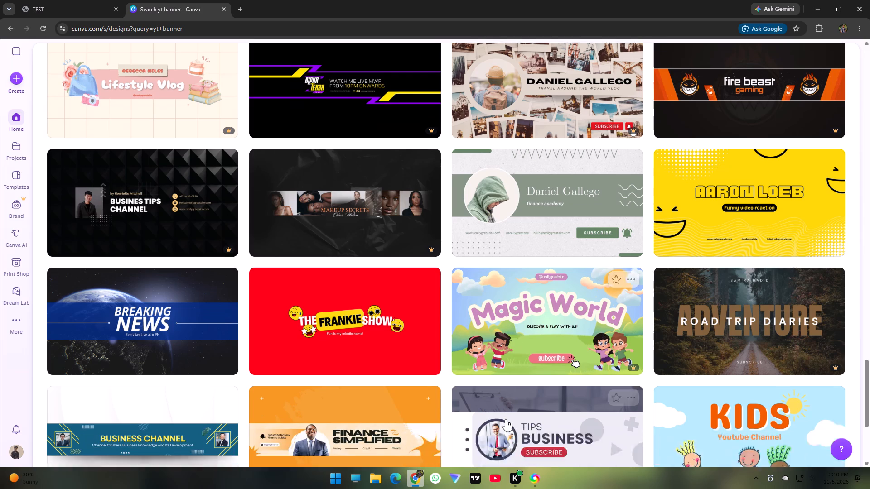
scroll(505, 419, "down", 6)
Go back through the earlier banner results and preview the yellow "Level Up Your Game" comic gaming template.
scroll(457, 354, "up", 19)
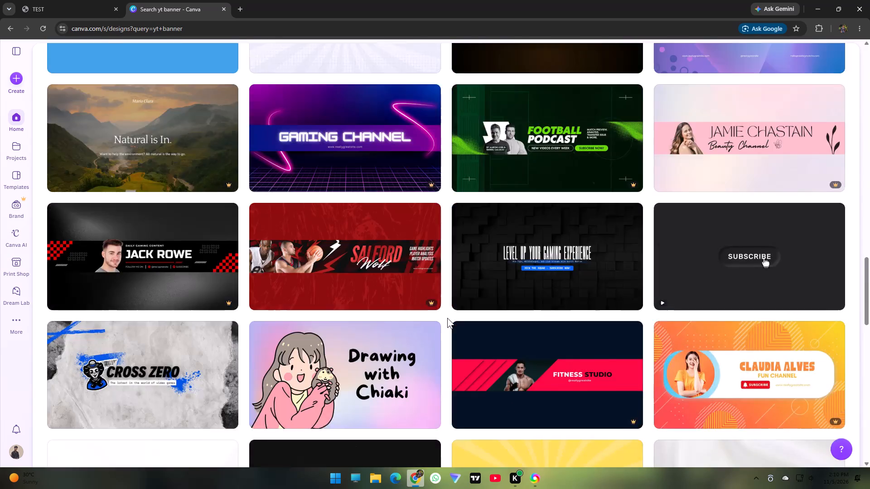
scroll(448, 317, "up", 13)
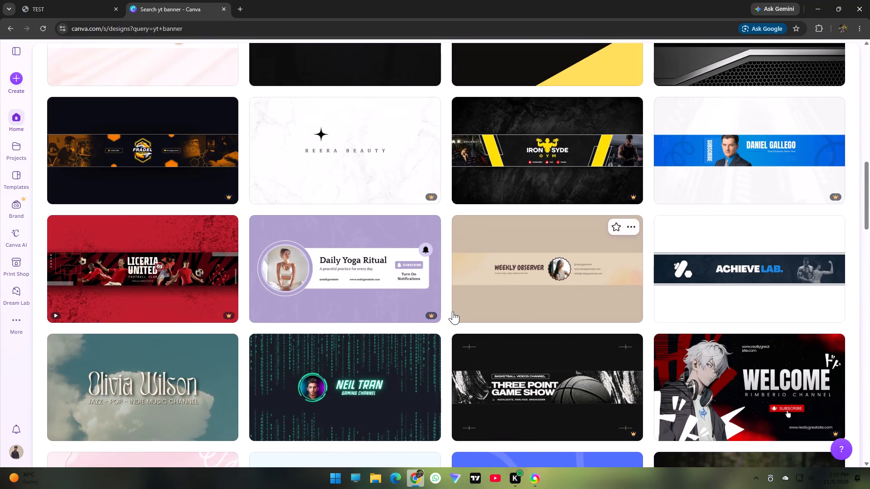
scroll(452, 312, "up", 3)
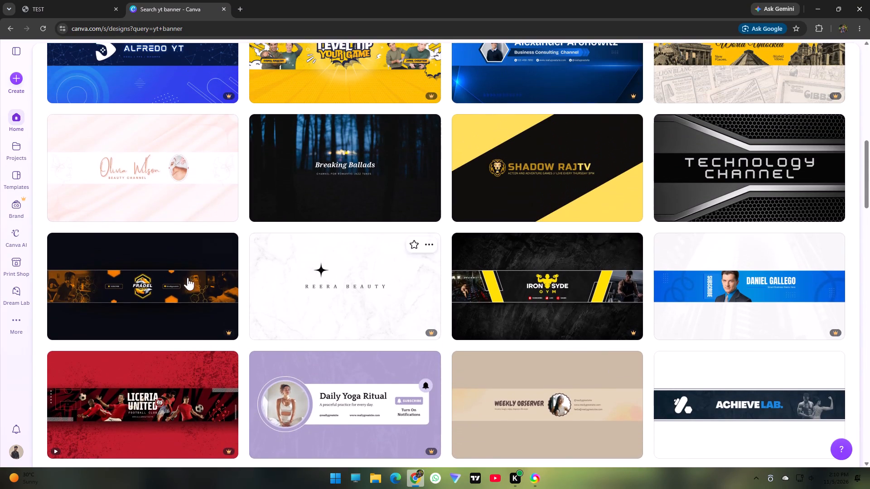
scroll(603, 316, "up", 3)
scroll(445, 230, "up", 1)
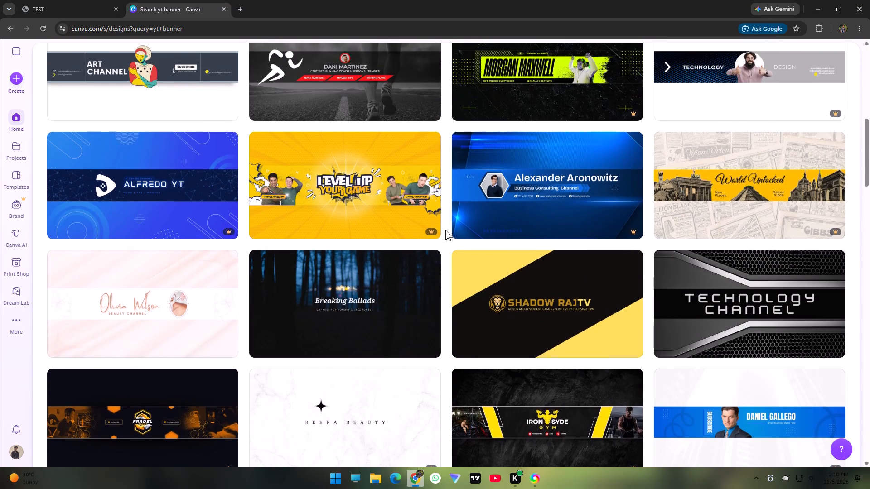
scroll(445, 230, "up", 1)
left_click(345, 294)
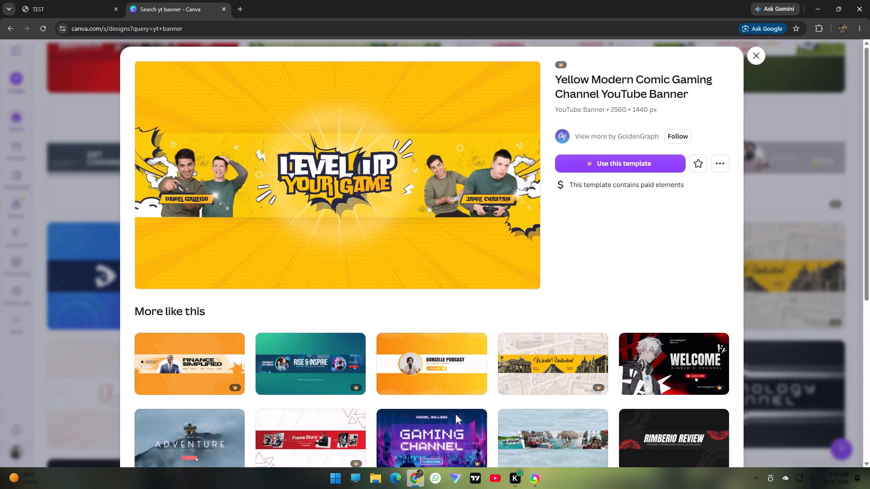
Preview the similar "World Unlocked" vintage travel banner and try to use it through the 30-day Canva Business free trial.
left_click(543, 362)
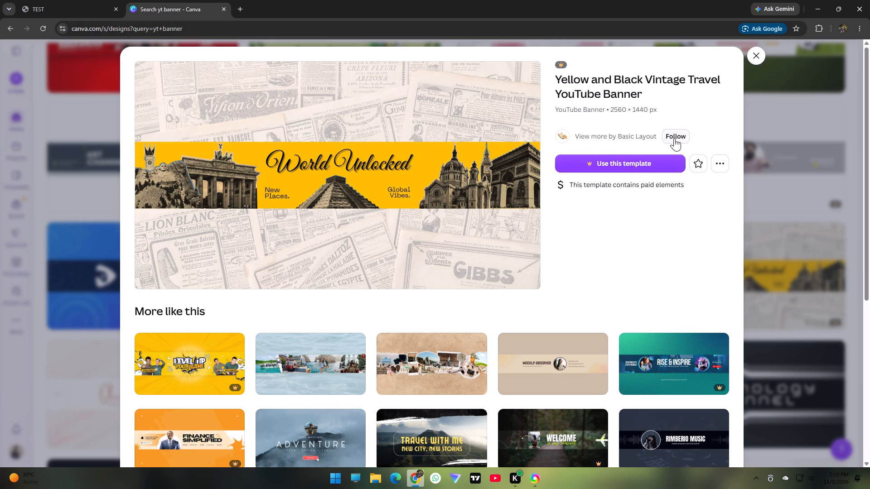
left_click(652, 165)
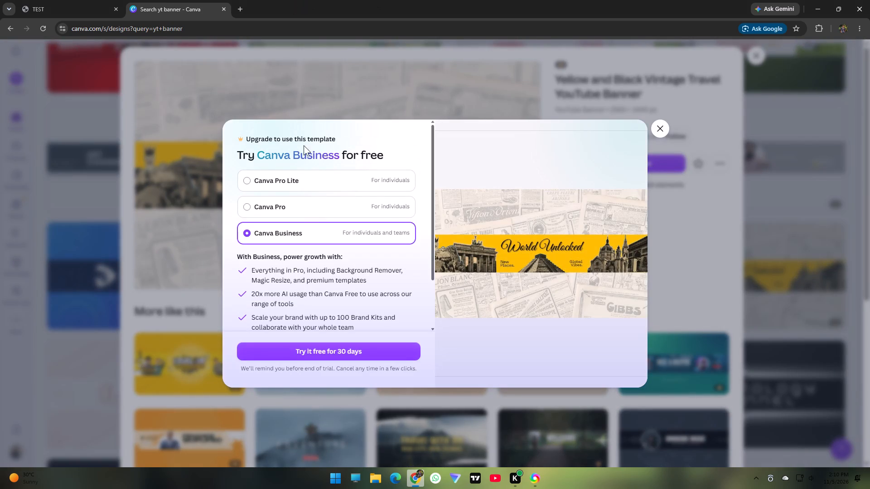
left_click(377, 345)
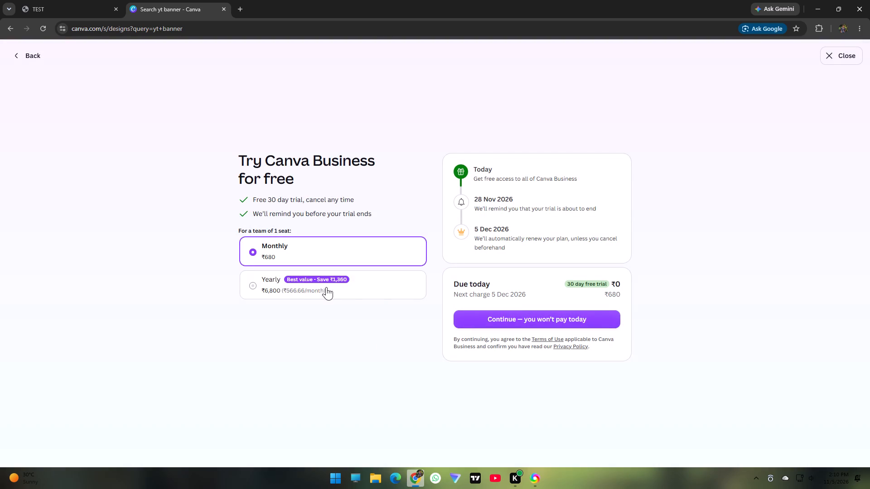
Leave the trial checkout and reopen the Canva home page from the "Log into your Canva account" Google result.
left_click(569, 245)
left_click(338, 232)
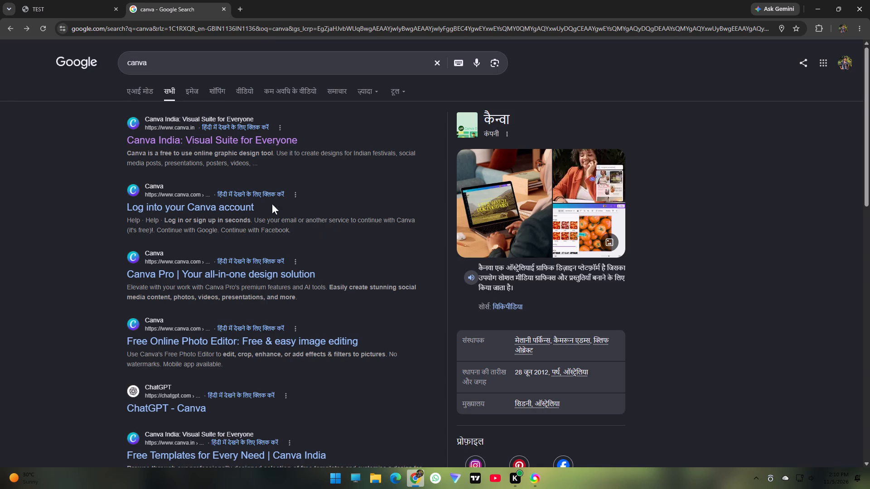
left_click(189, 209)
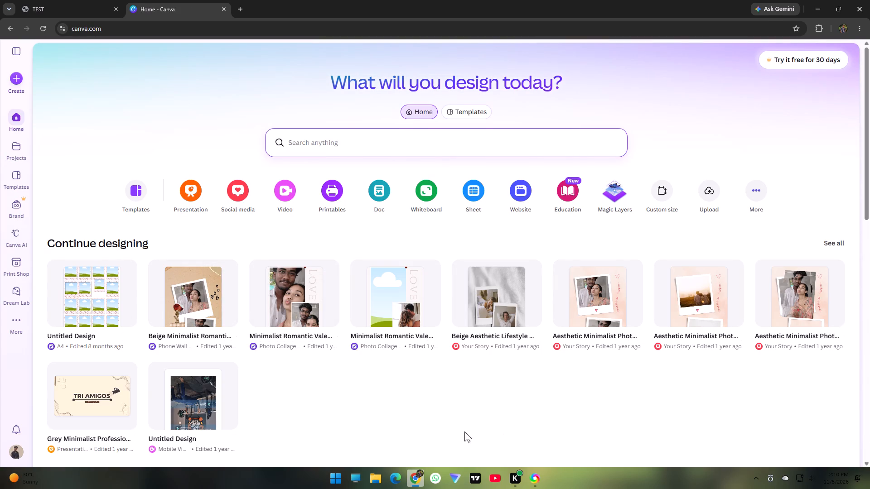
Look through the recent designs, view the Beige Minimalist Romantic Couple Photo Collage phone wallpaper, and return to the Canva home tab.
scroll(400, 417, "down", 3)
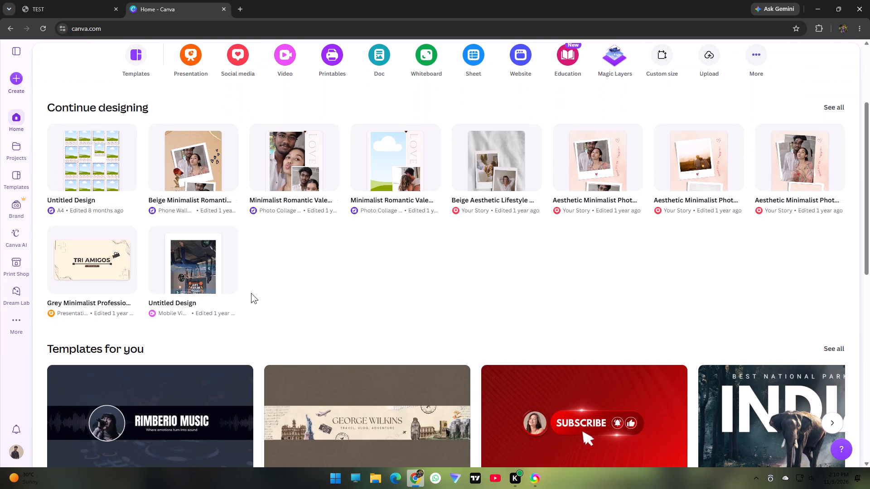
scroll(251, 291, "up", 2)
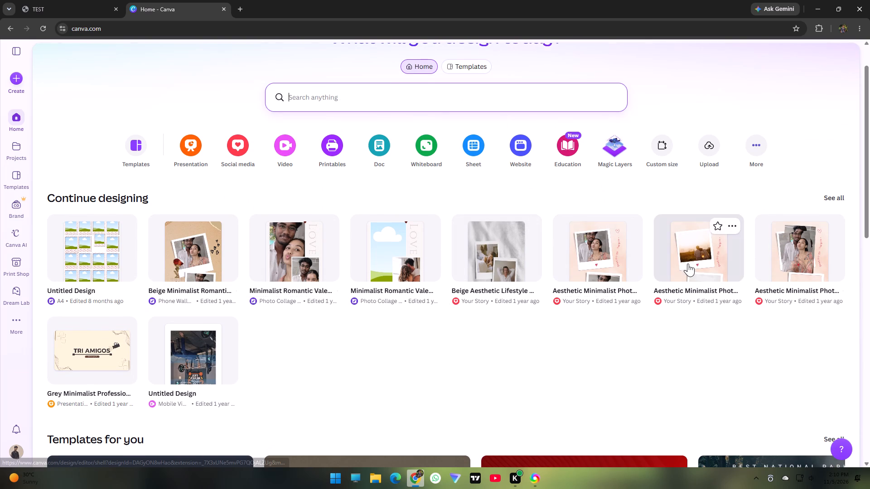
left_click(188, 254)
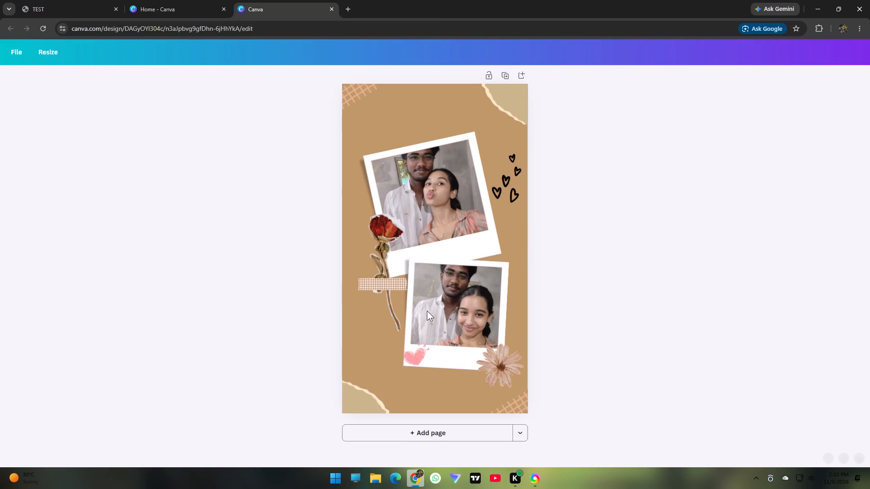
scroll(427, 311, "down", 3)
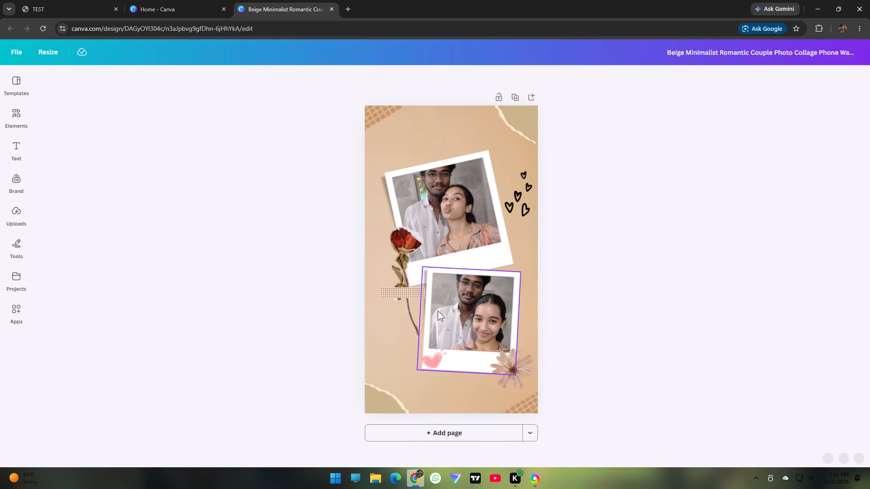
left_click(323, 291)
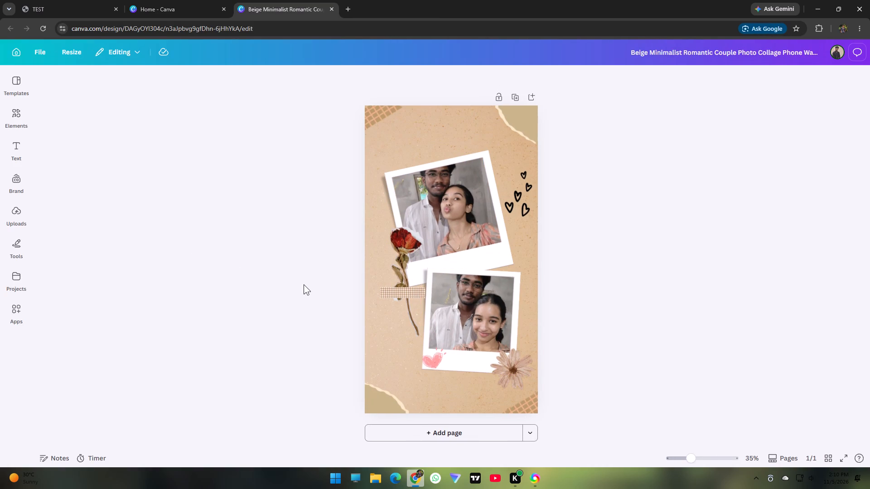
left_click(153, 0)
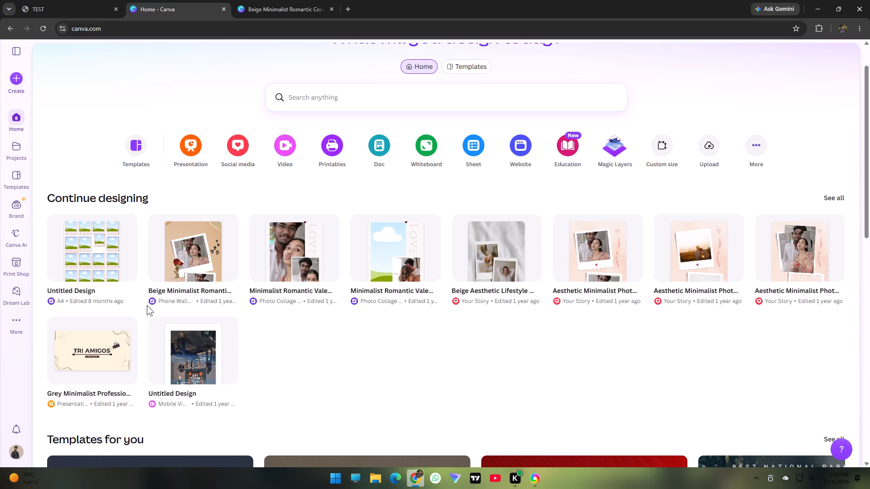
Open the "Grey Minimalist Professional Project Presentation" from the recent designs, inspect its TRI AMIGOS title slide, and recheck the couple collage wallpaper.
scroll(401, 345, "down", 4)
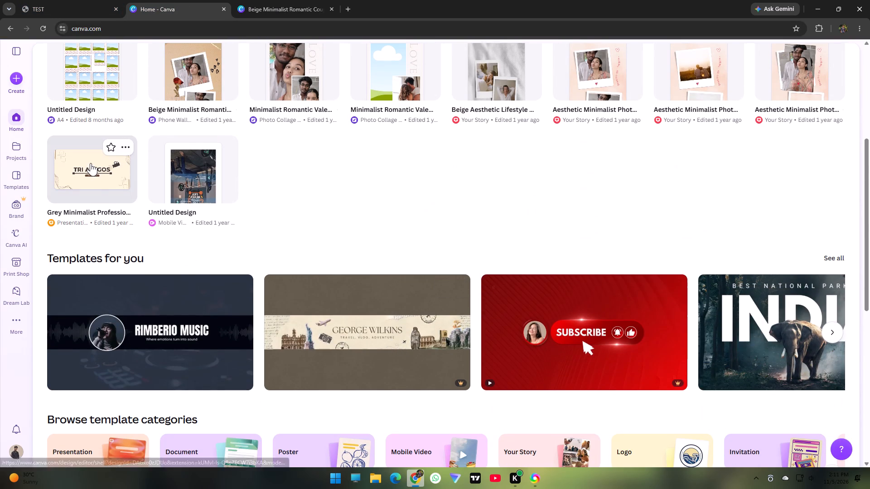
left_click(95, 176)
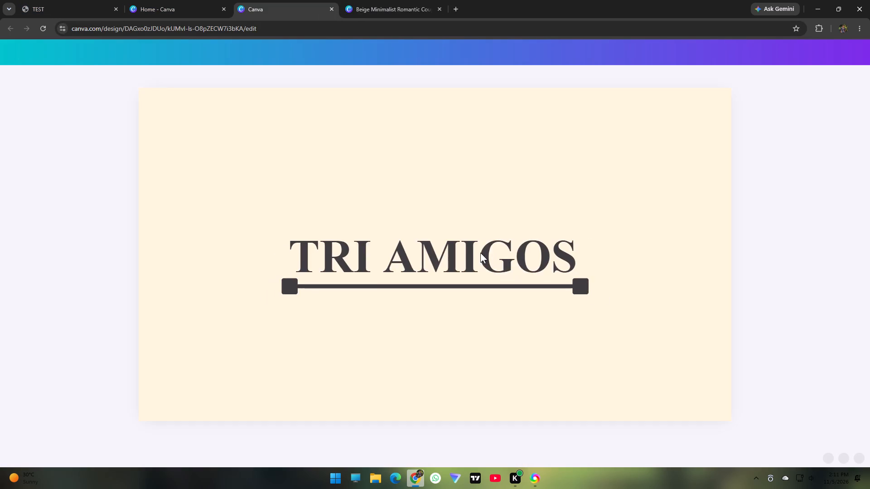
scroll(535, 288, "down", 5)
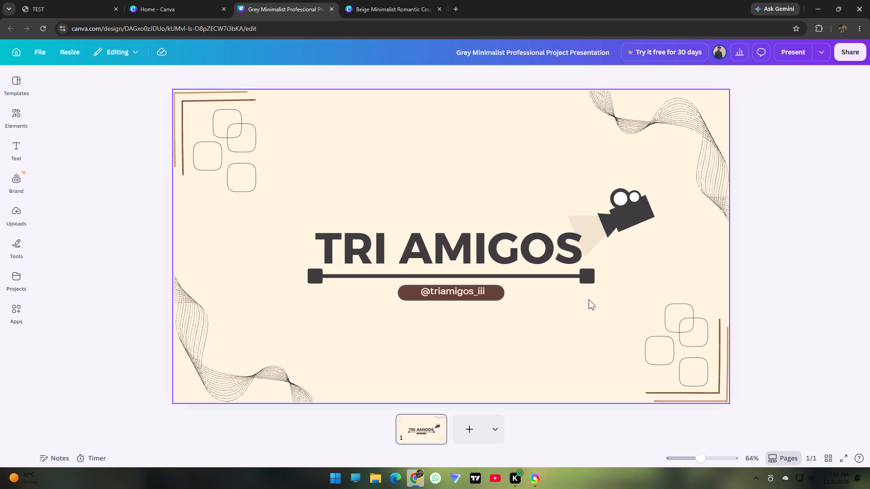
left_click_drag(585, 295, 580, 292)
left_click_drag(349, 250, 355, 248)
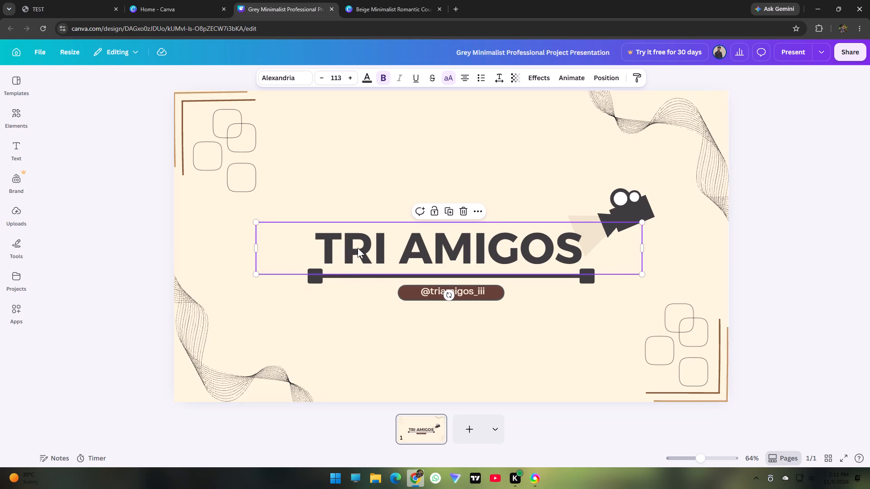
left_click(452, 144)
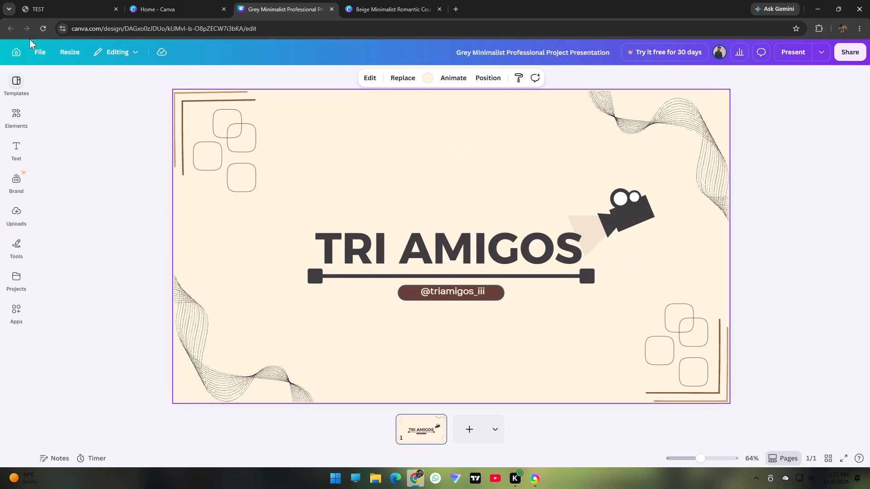
left_click(277, 0)
left_click(406, 0)
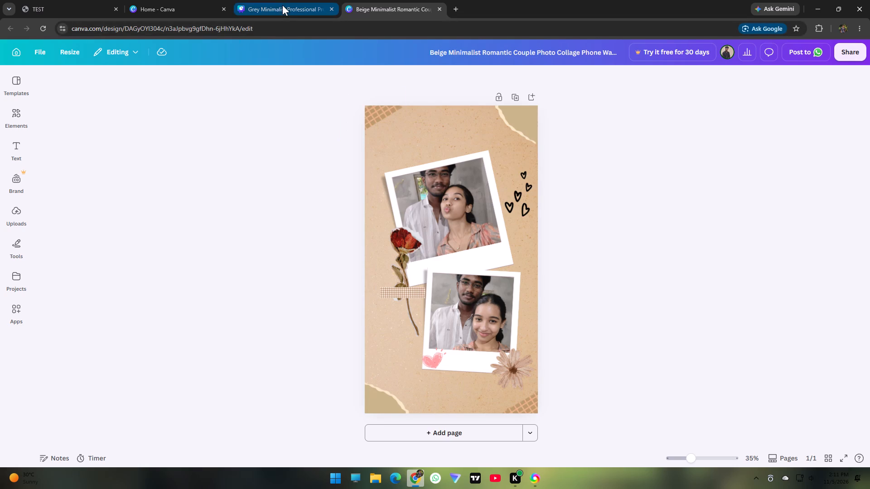
Return to the Canva home page and search for "youtube channel banner".
left_click(203, 0)
scroll(282, 153, "up", 1)
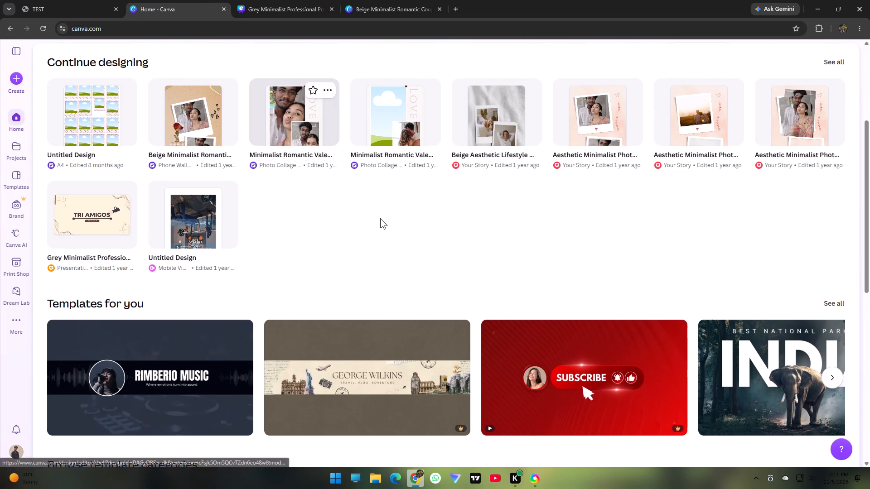
scroll(573, 221, "up", 5)
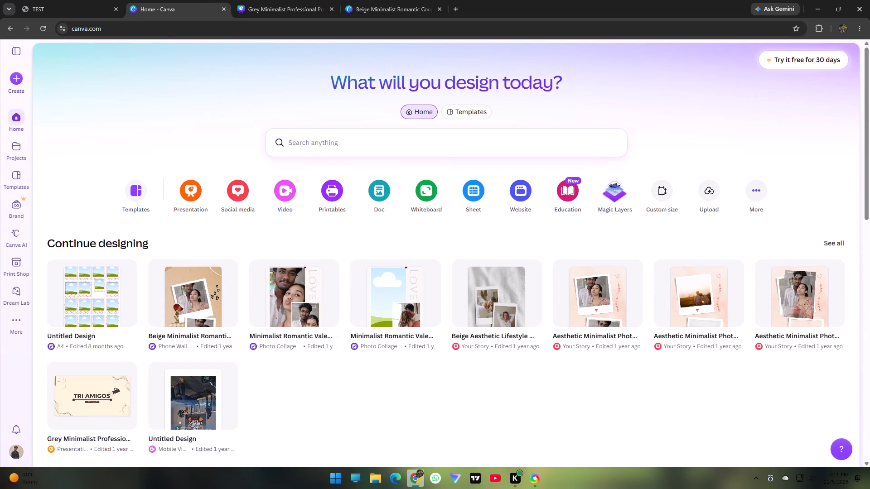
left_click(324, 151)
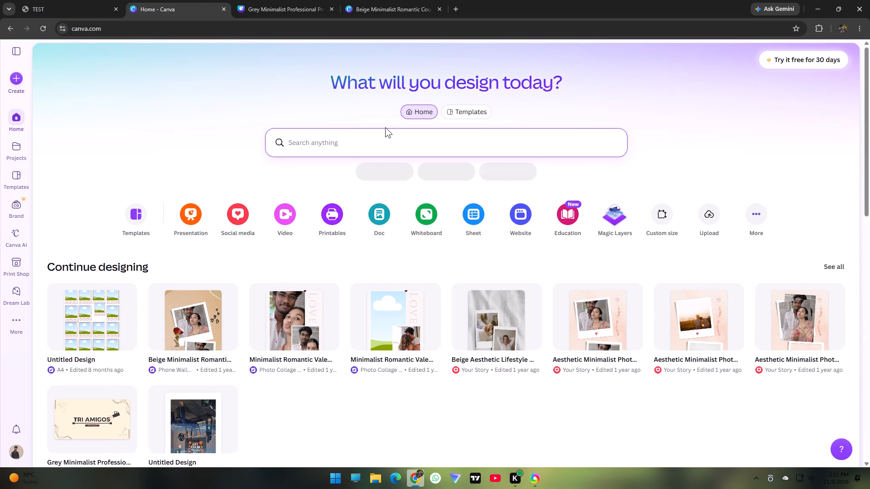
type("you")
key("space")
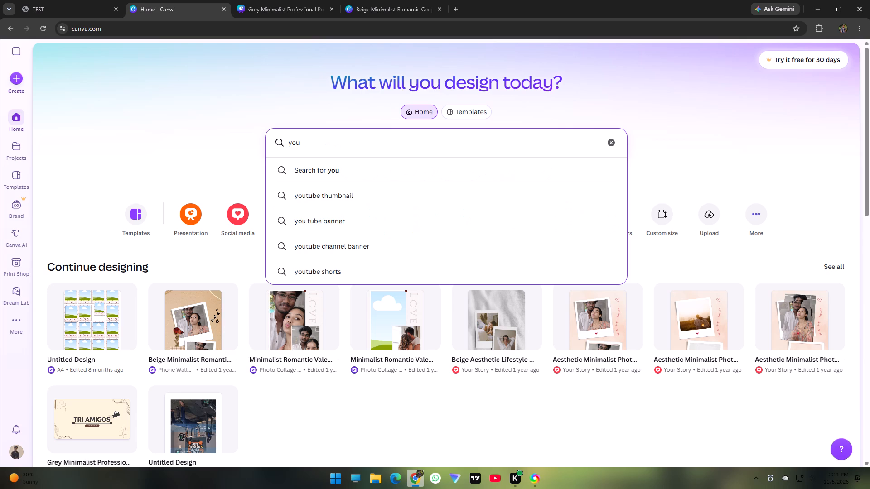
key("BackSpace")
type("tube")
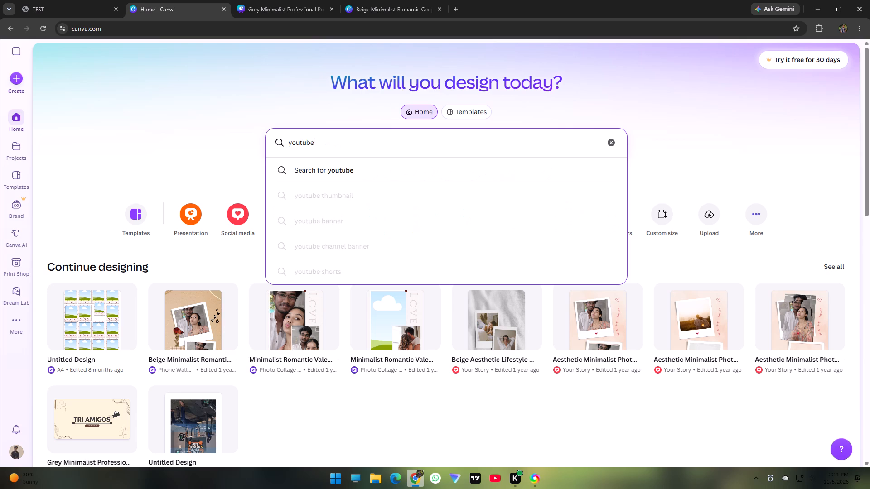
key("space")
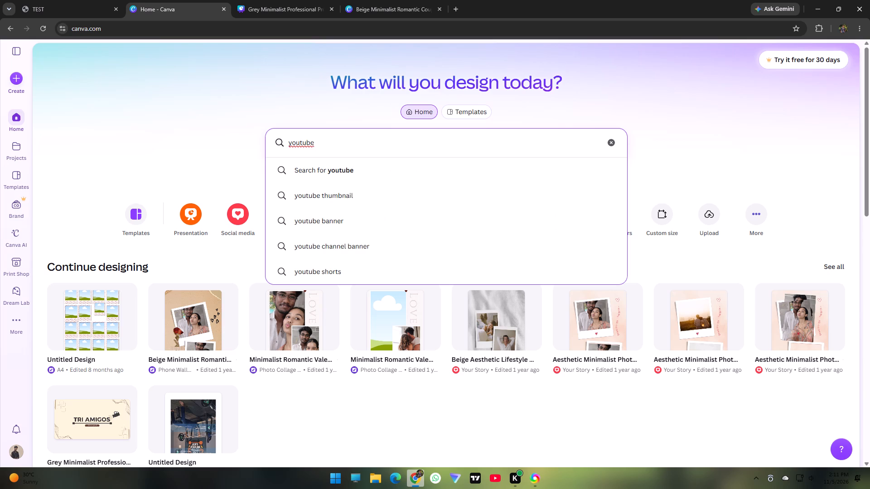
left_click(382, 248)
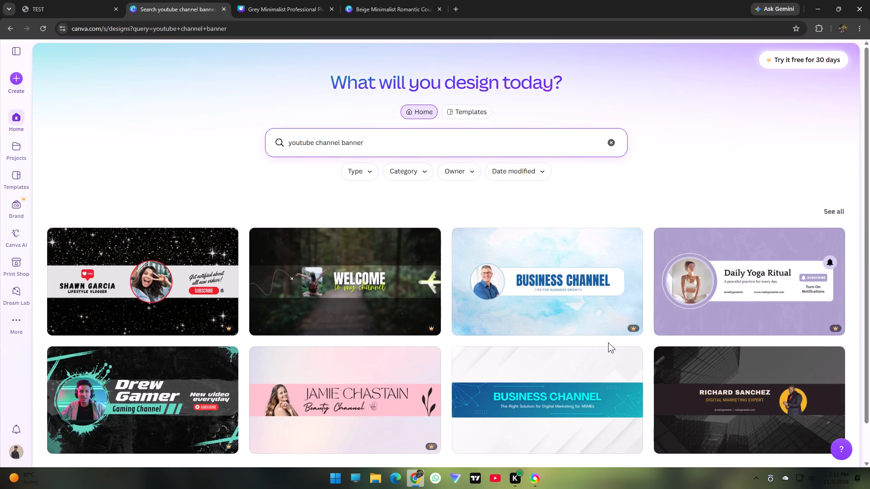
Browse the YouTube channel banner results, loading more templates, to look for a suitable free design.
scroll(614, 345, "down", 7)
left_click(448, 433)
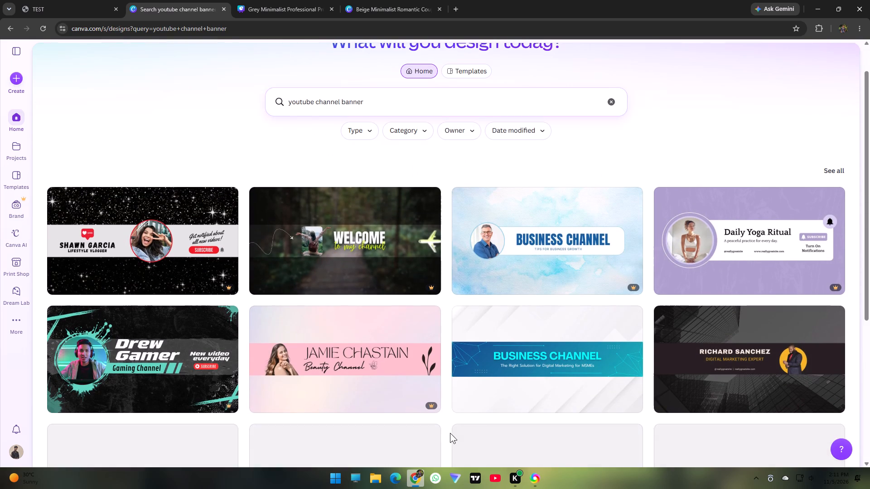
scroll(503, 378, "down", 4)
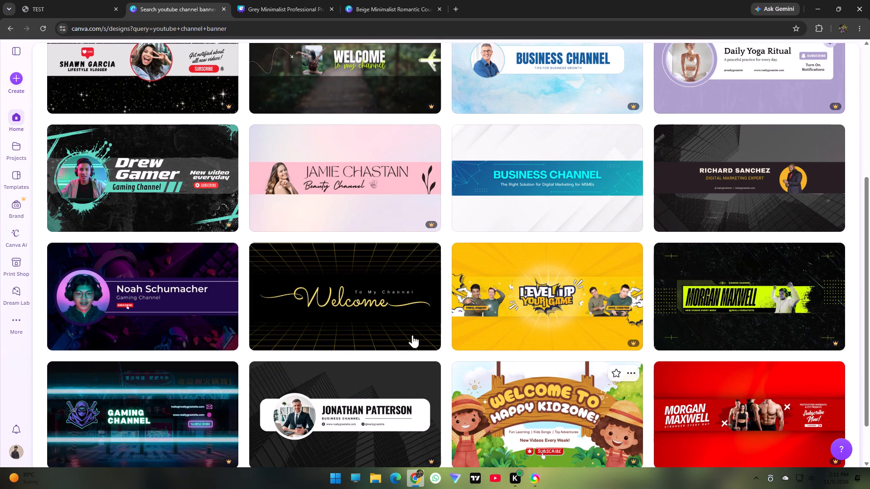
scroll(349, 320, "down", 2)
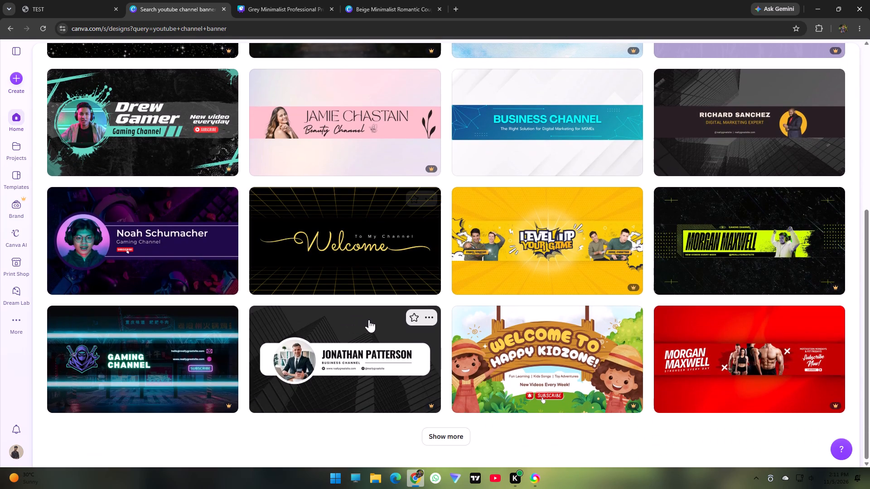
scroll(369, 320, "down", 4)
scroll(629, 339, "down", 3)
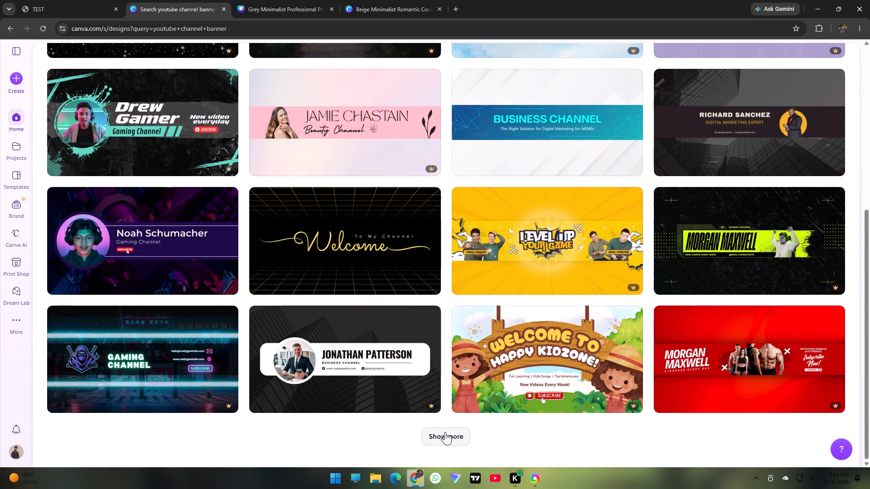
left_click(445, 432)
scroll(432, 299, "down", 5)
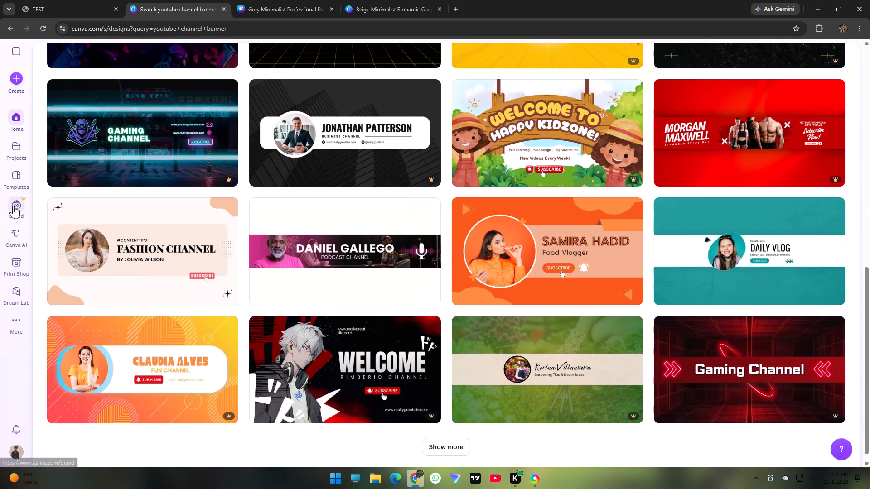
scroll(667, 293, "down", 5)
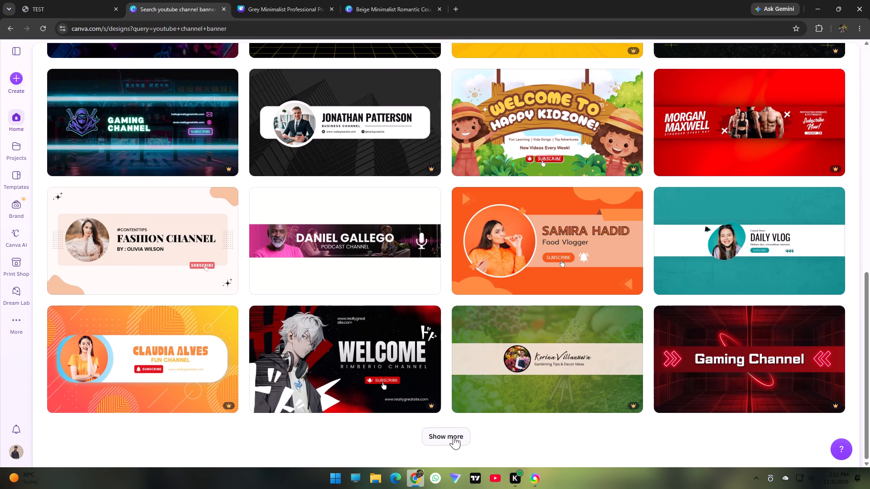
Load more results, preview the "Pink Modern Vlogger Channel YouTube Display Ad" template with its similar designs, and close the preview.
double_click(452, 438)
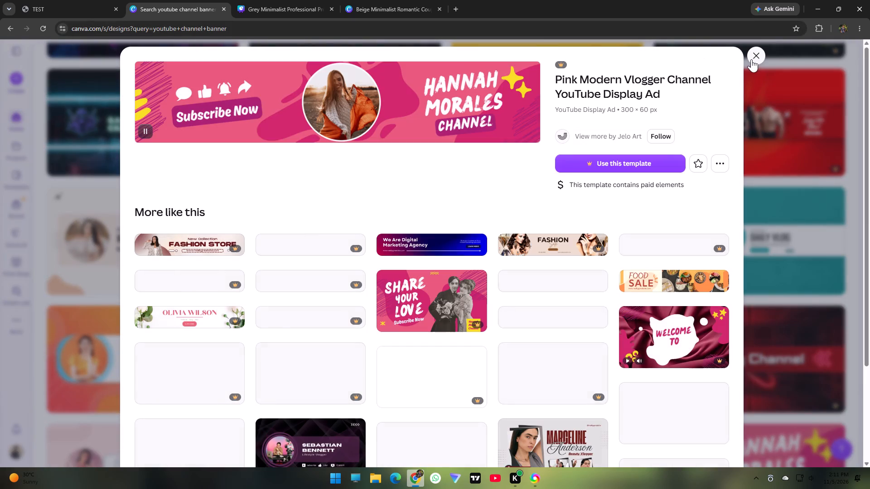
scroll(529, 408, "down", 4)
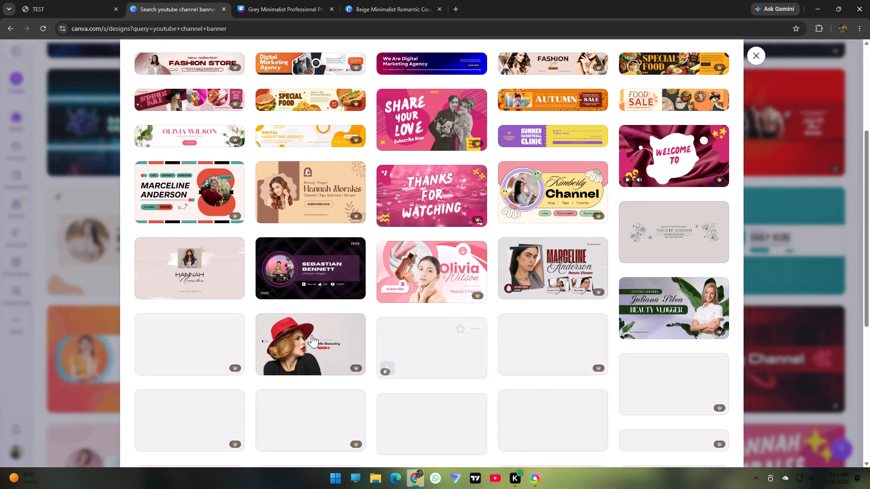
scroll(576, 321, "down", 4)
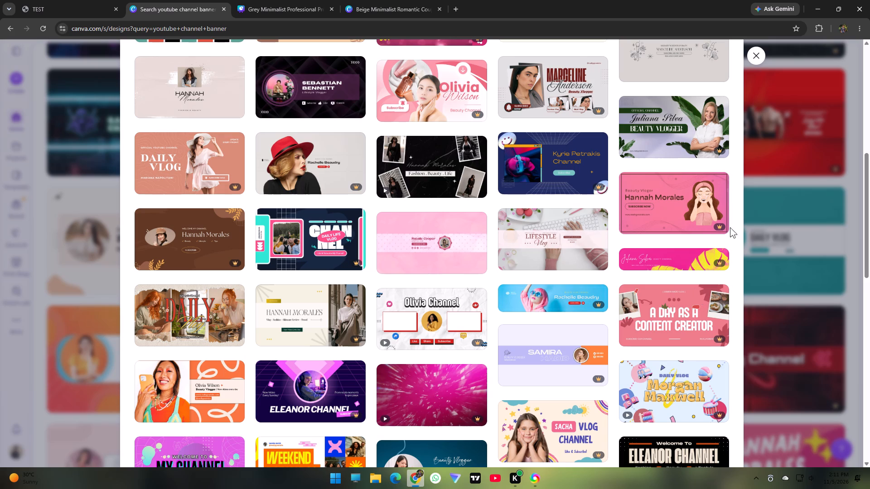
left_click(754, 54)
Look through further banner results and star the white "Skincare Tips" channel template with the round portrait.
scroll(420, 340, "down", 3)
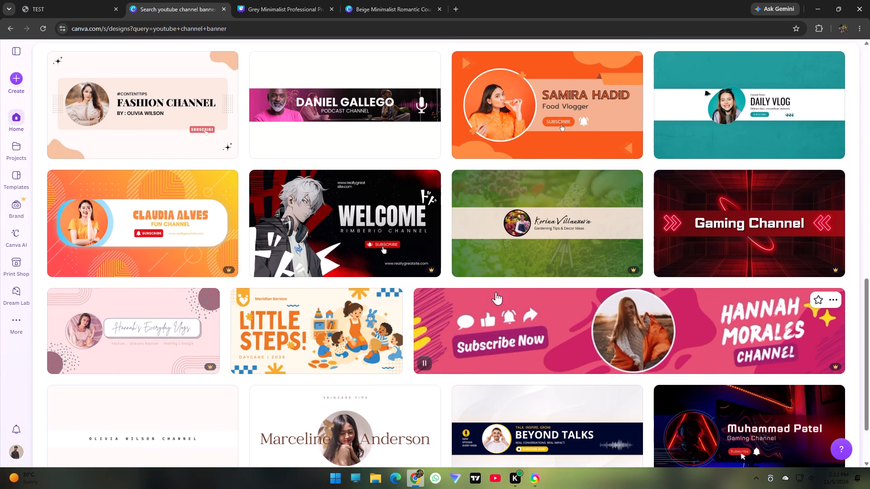
scroll(391, 418, "down", 3)
scroll(435, 365, "down", 3)
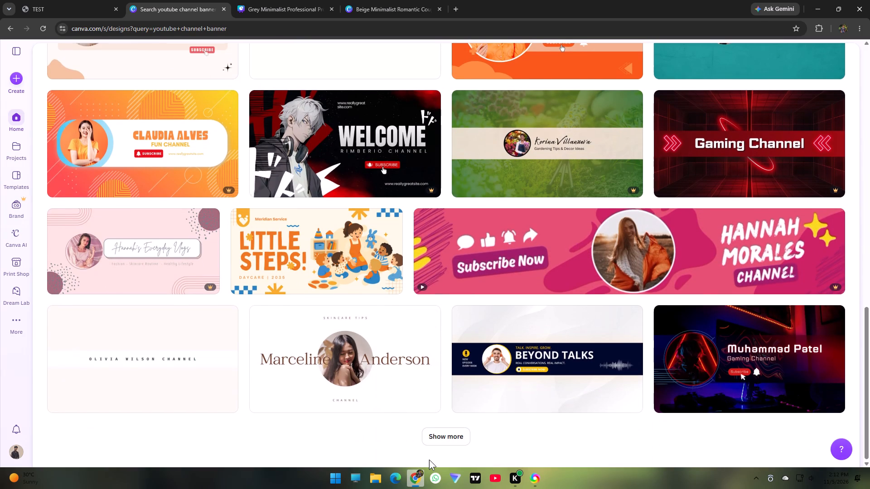
left_click(446, 442)
scroll(474, 401, "down", 2)
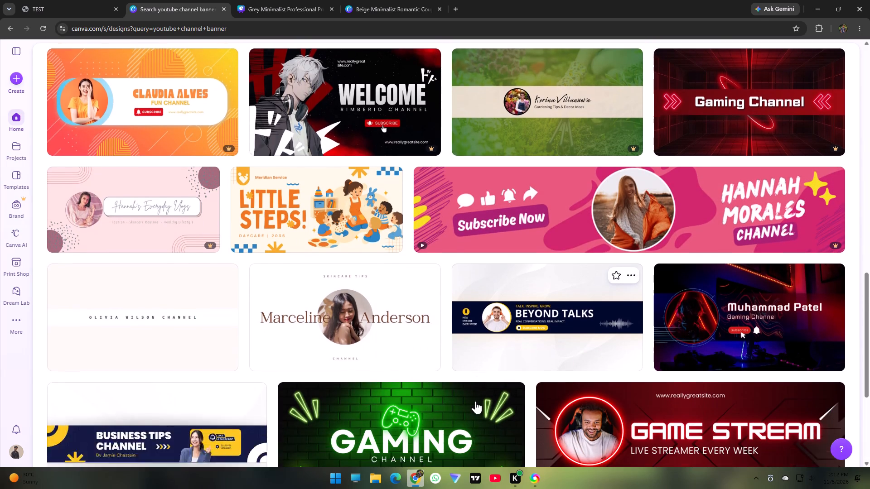
scroll(474, 401, "down", 1)
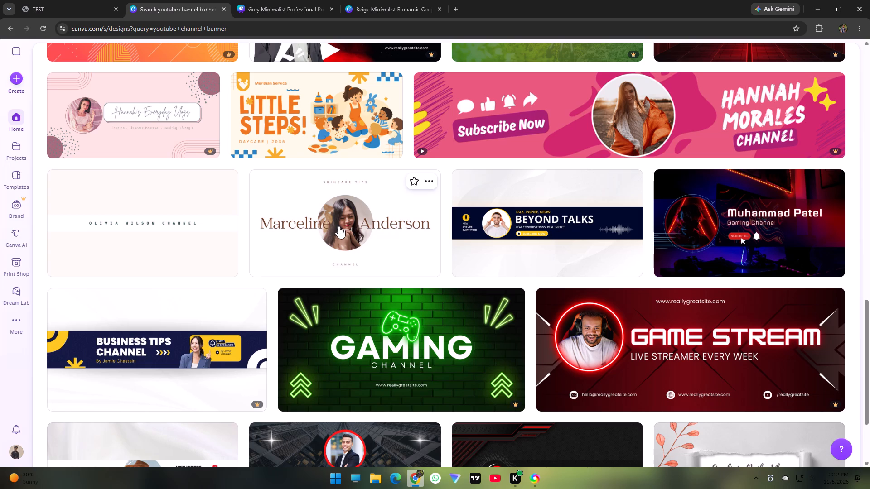
scroll(517, 261, "down", 1)
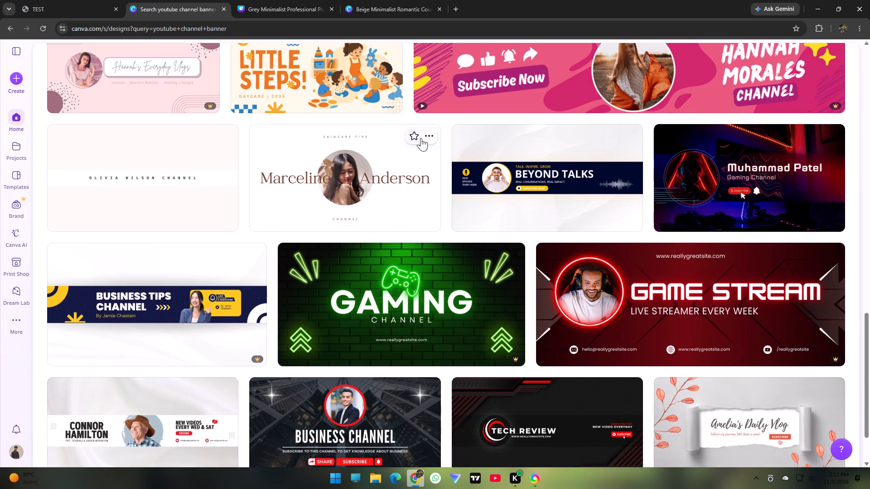
left_click(420, 138)
Load further batches of YouTube channel banner results and look through them for a suitable design.
scroll(529, 292, "down", 2)
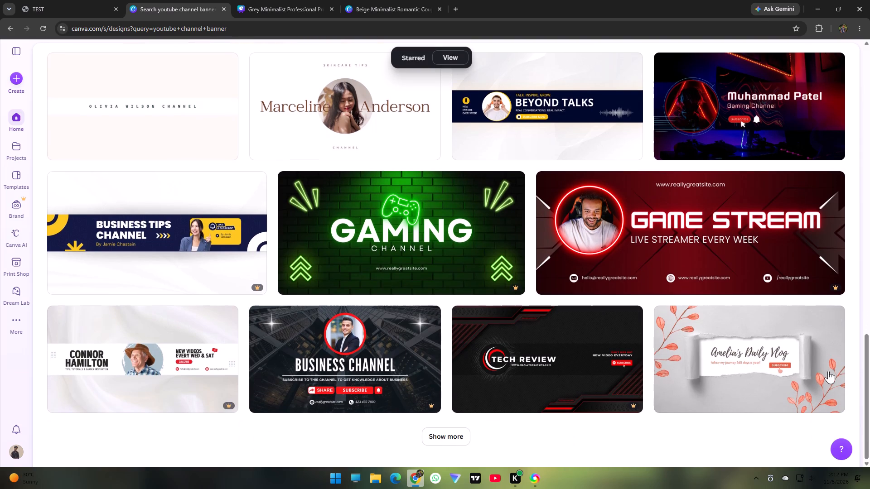
scroll(752, 368, "down", 3)
scroll(371, 390, "down", 3)
left_click(451, 437)
scroll(450, 434, "down", 3)
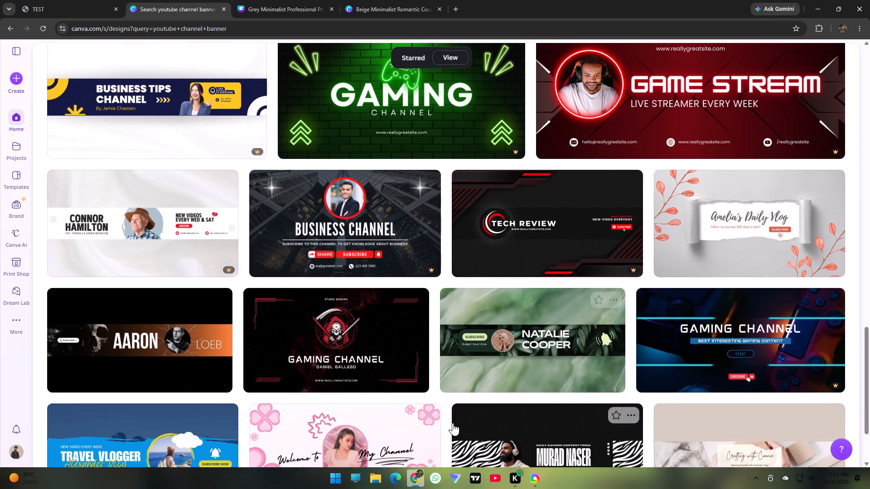
scroll(578, 381, "down", 5)
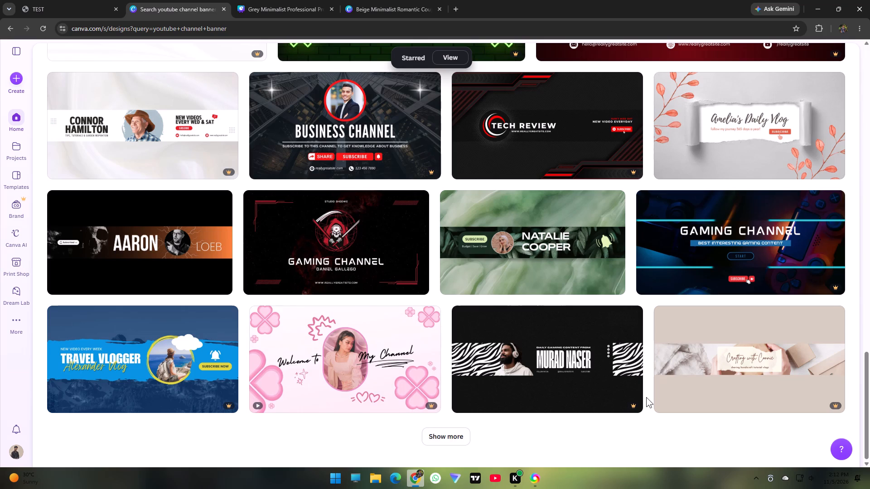
scroll(646, 396, "down", 4)
scroll(483, 403, "down", 2)
left_click(452, 433)
scroll(480, 364, "down", 1)
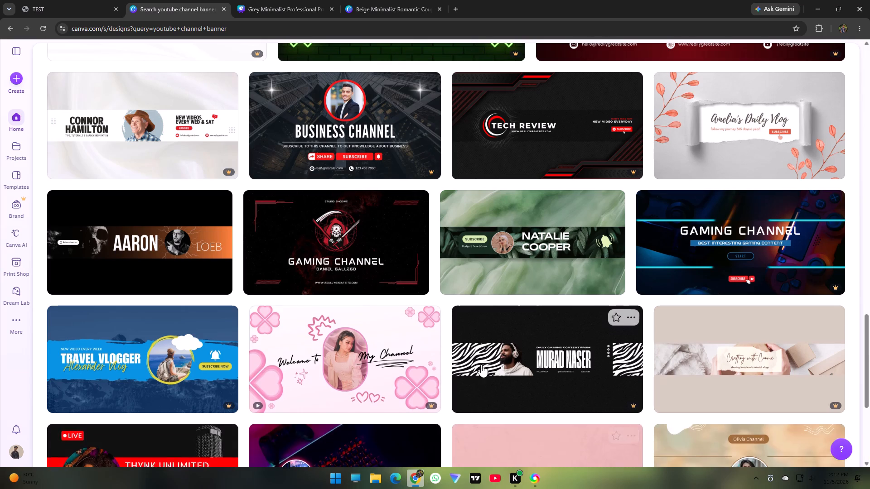
scroll(480, 364, "down", 4)
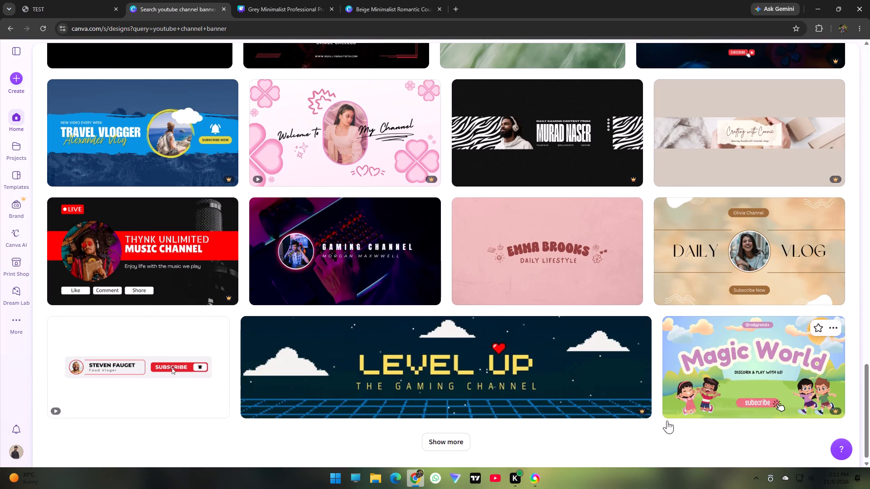
scroll(319, 388, "down", 4)
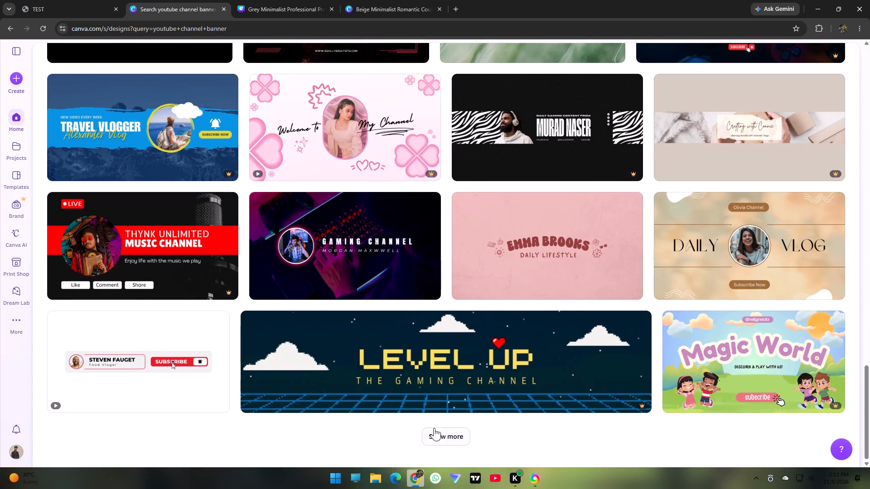
double_click(447, 442)
scroll(476, 350, "down", 5)
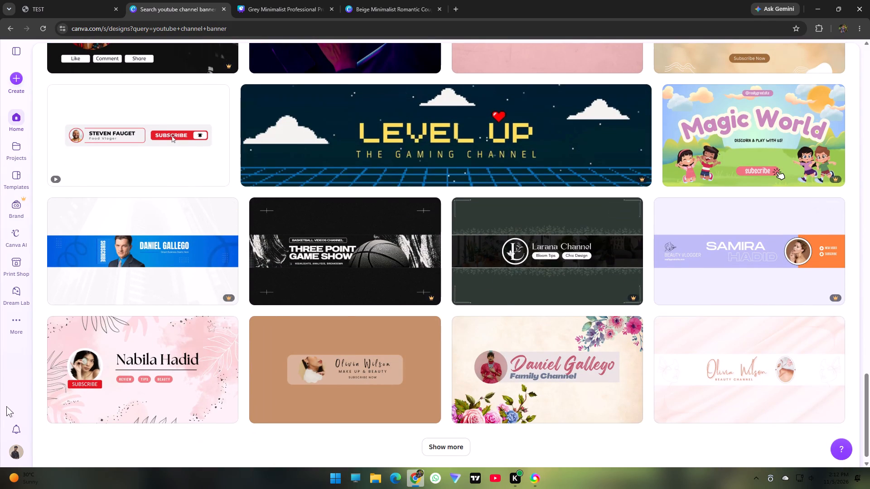
scroll(315, 382, "down", 4)
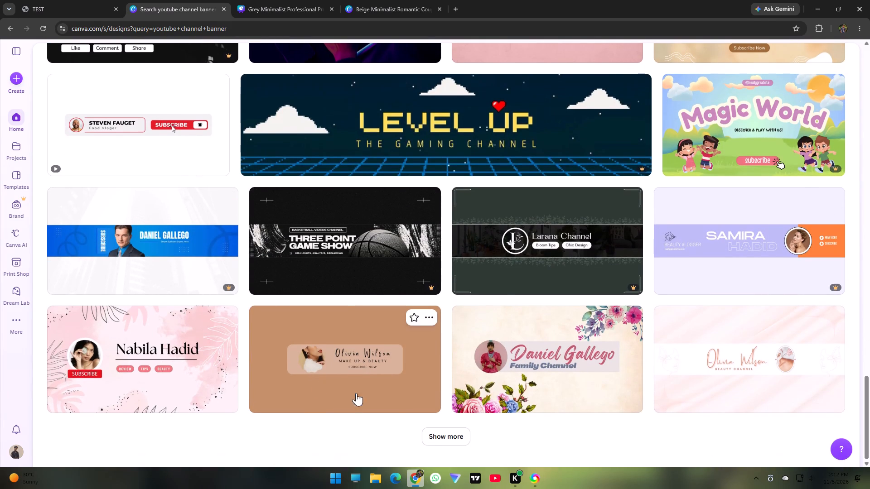
left_click(447, 443)
scroll(447, 435, "down", 5)
scroll(278, 407, "down", 1)
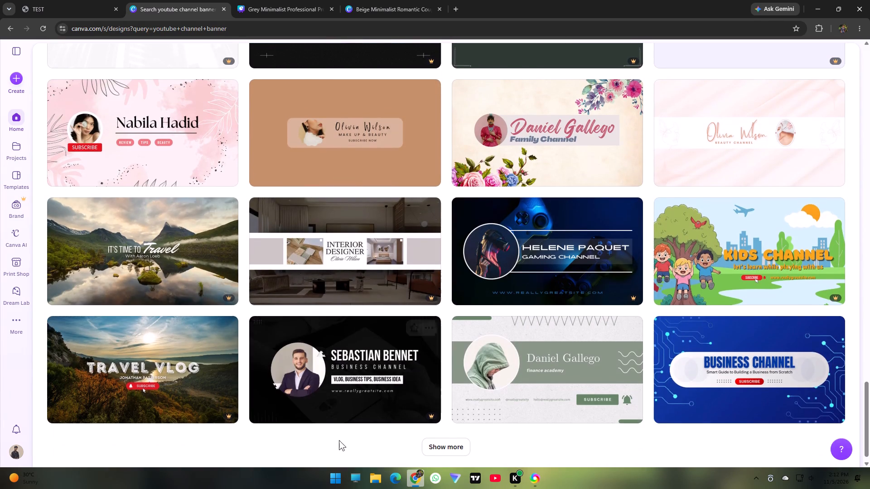
scroll(339, 440, "down", 1)
Go back to the search box and search for "youtube channel banner red and beige".
scroll(335, 259, "up", 20)
scroll(335, 259, "up", 13)
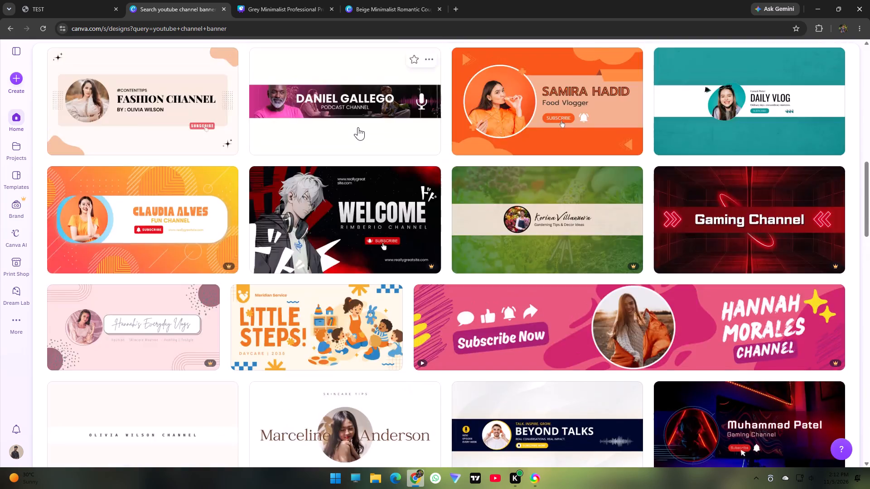
scroll(357, 127, "up", 20)
left_click(372, 142)
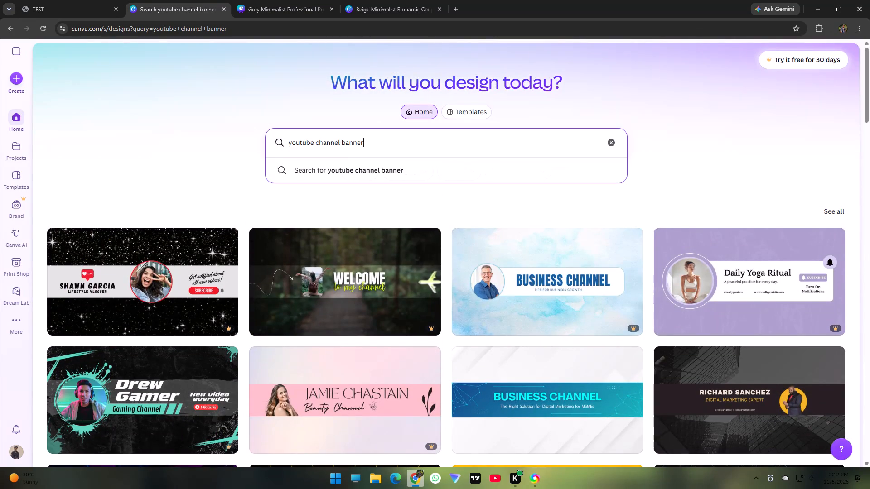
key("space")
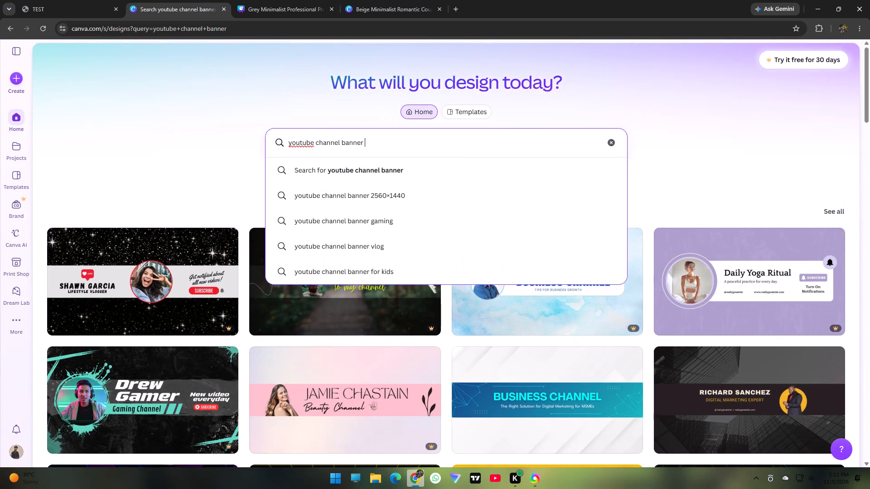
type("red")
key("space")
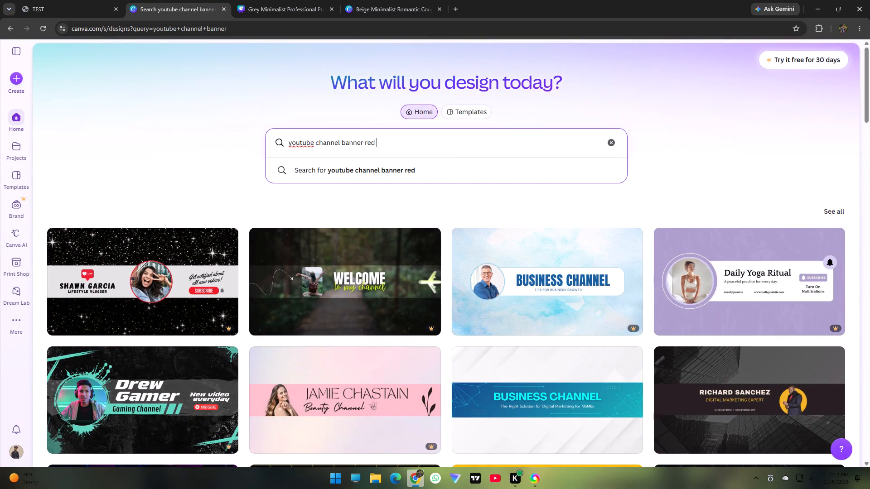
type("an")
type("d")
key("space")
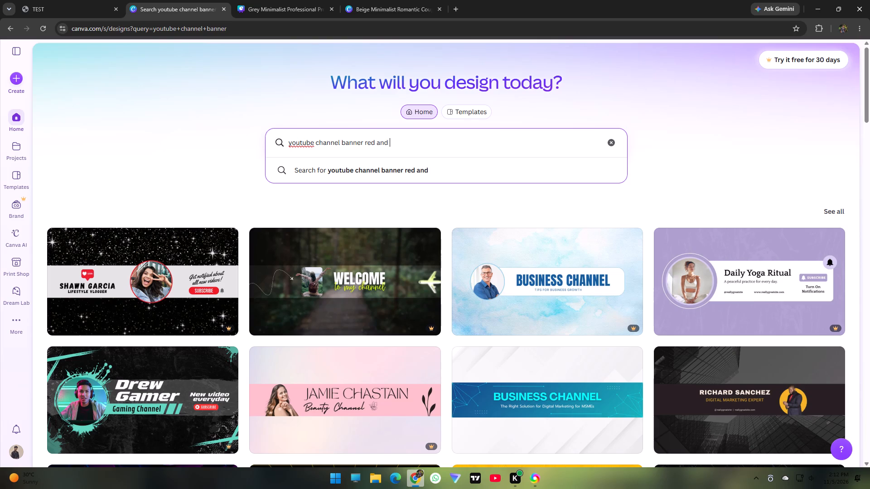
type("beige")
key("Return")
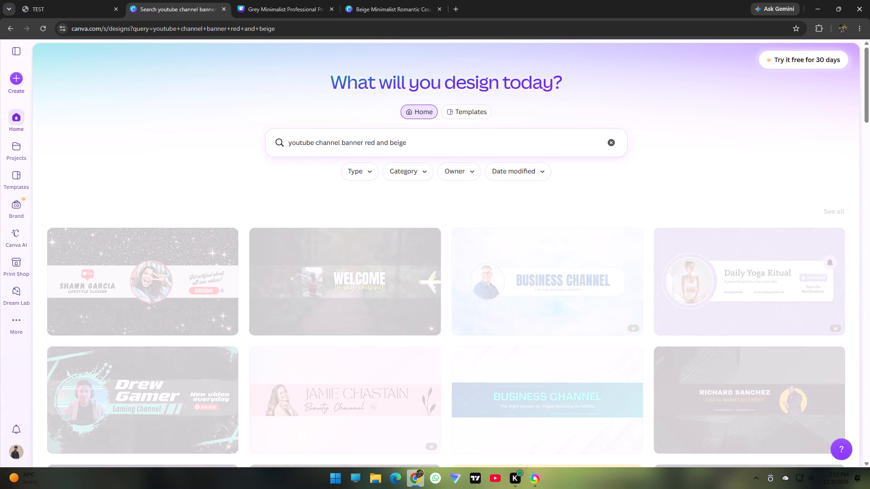
Browse the red and beige banner templates, loading another batch, to compare the available designs.
scroll(522, 362, "up", 4)
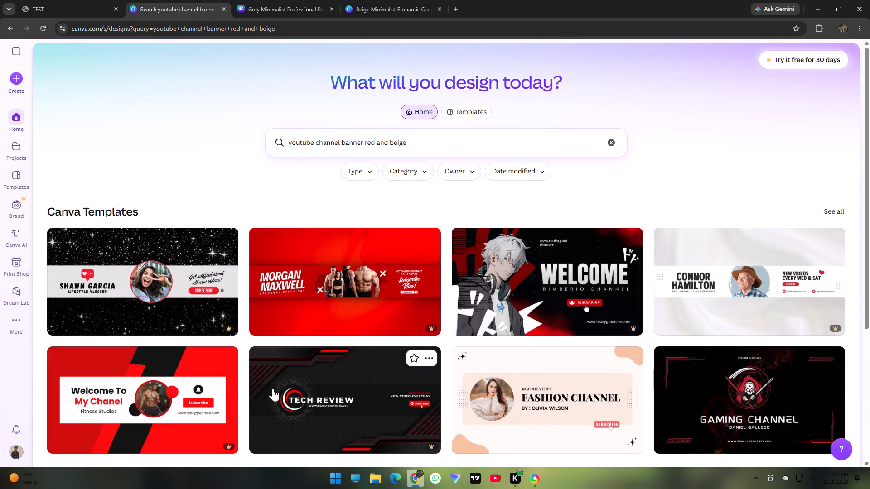
scroll(544, 406, "down", 2)
scroll(546, 410, "up", 2)
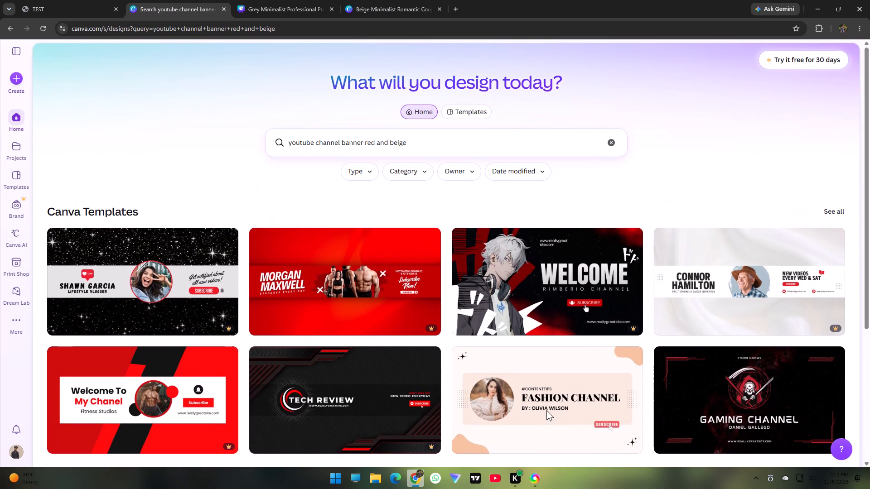
scroll(555, 416, "down", 1)
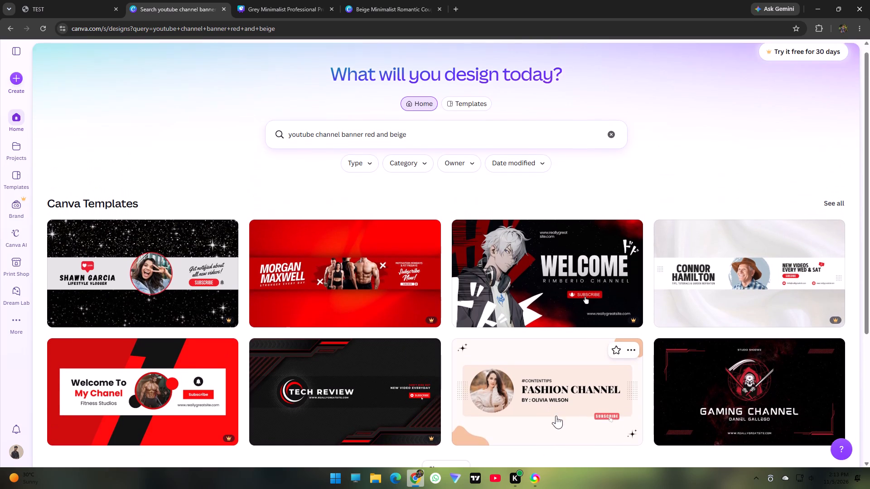
scroll(555, 416, "down", 2)
scroll(486, 399, "down", 7)
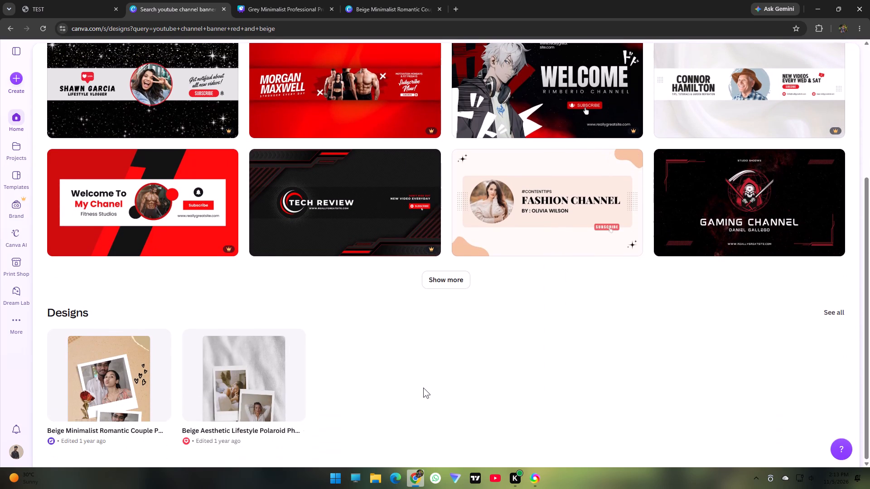
scroll(423, 388, "down", 4)
left_click(463, 277)
scroll(475, 320, "down", 3)
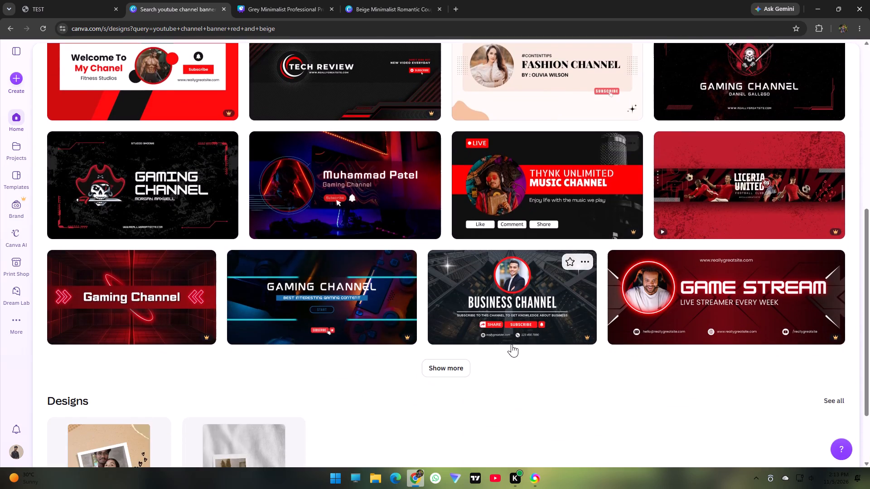
scroll(511, 344, "down", 8)
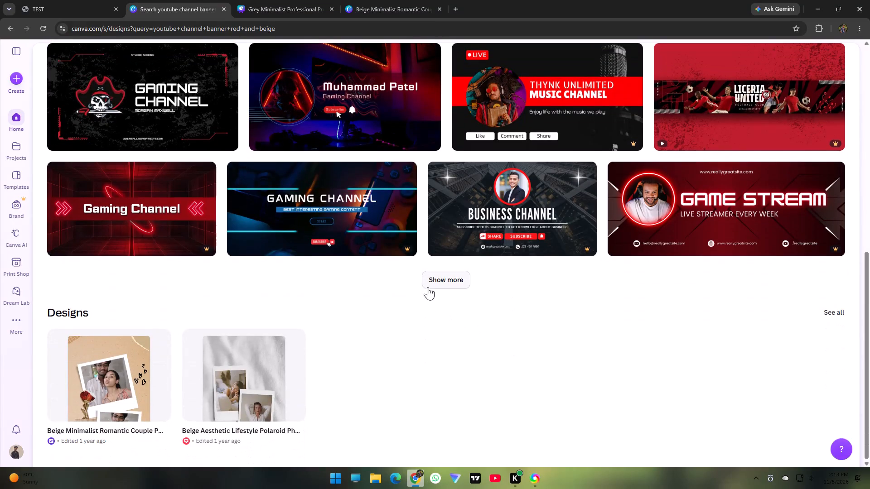
Keep loading more red and beige channel banner templates and examine the new designs for a suitable one.
left_click(451, 286)
scroll(462, 302, "down", 5)
scroll(464, 304, "up", 2)
scroll(558, 388, "down", 7)
left_click(448, 290)
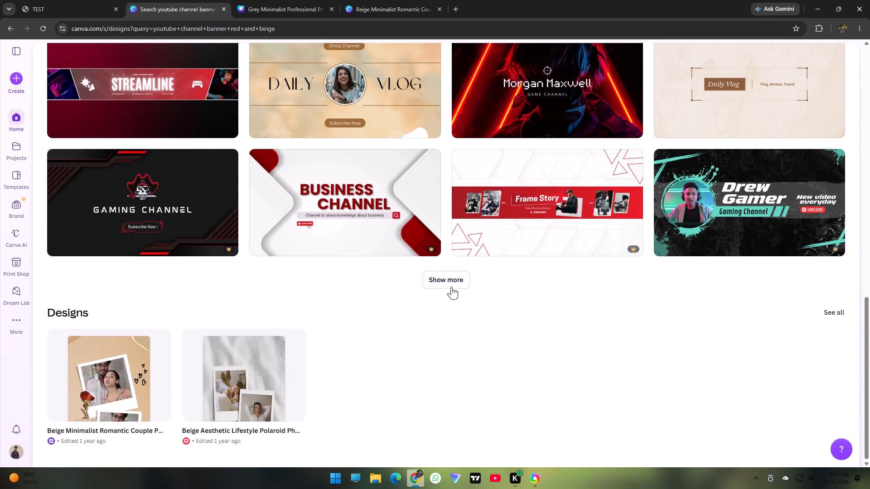
left_click(452, 283)
scroll(464, 302, "down", 6)
scroll(466, 303, "up", 3)
scroll(477, 310, "down", 8)
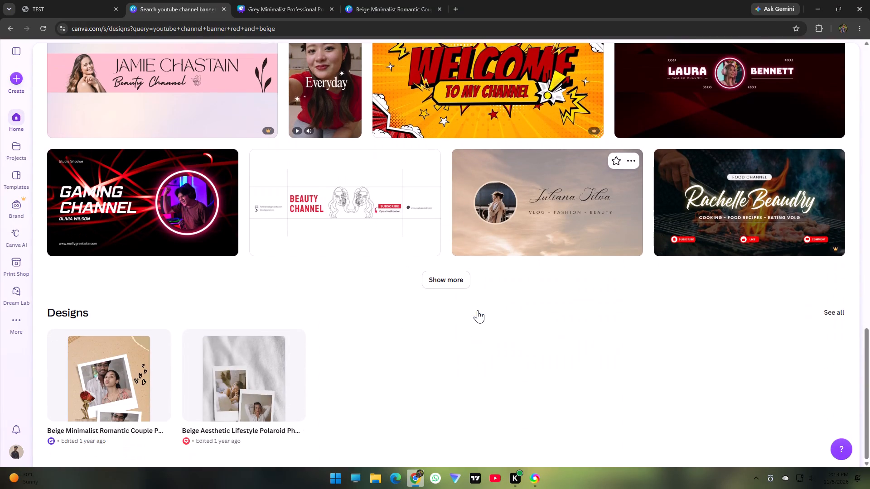
scroll(477, 310, "down", 3)
double_click(428, 278)
scroll(441, 295, "down", 11)
scroll(459, 301, "up", 8)
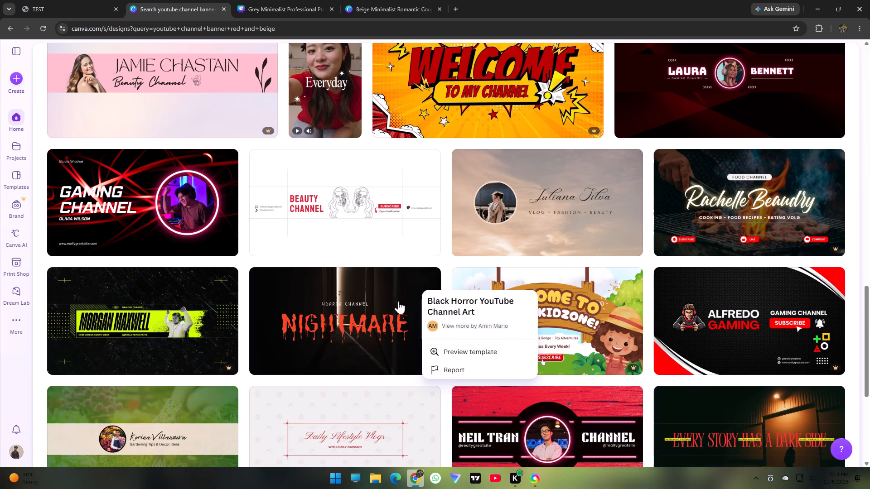
Return to the plain "youtube channel banner" results and load more templates until the starred white "Skincare Tips" design is reached.
left_click(341, 297)
scroll(331, 311, "up", 5)
scroll(414, 372, "down", 6)
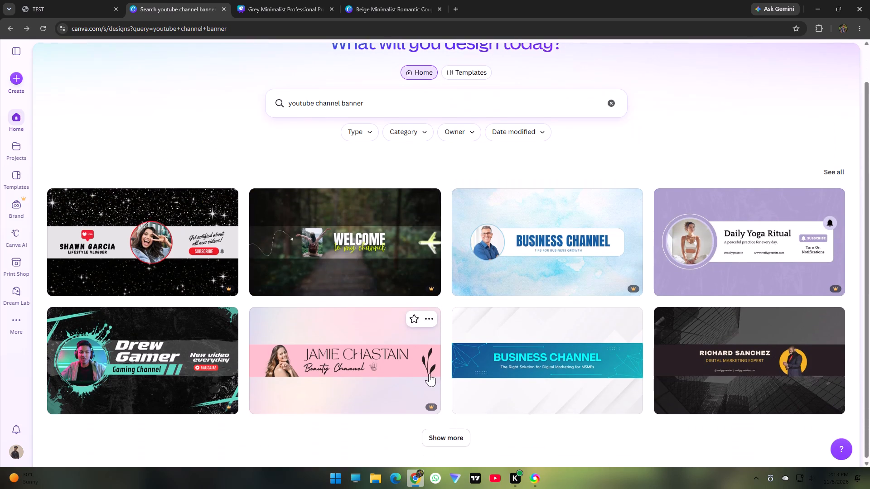
left_click(457, 436)
scroll(456, 422, "down", 9)
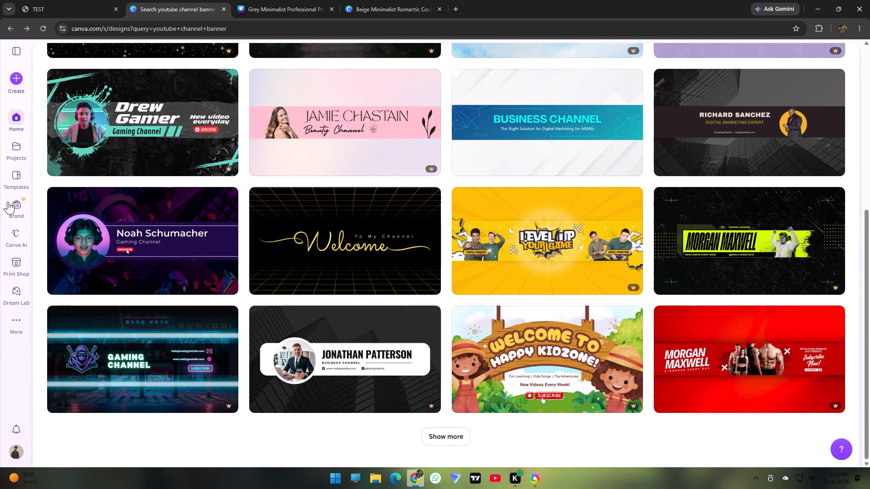
left_click(454, 432)
scroll(470, 366, "down", 4)
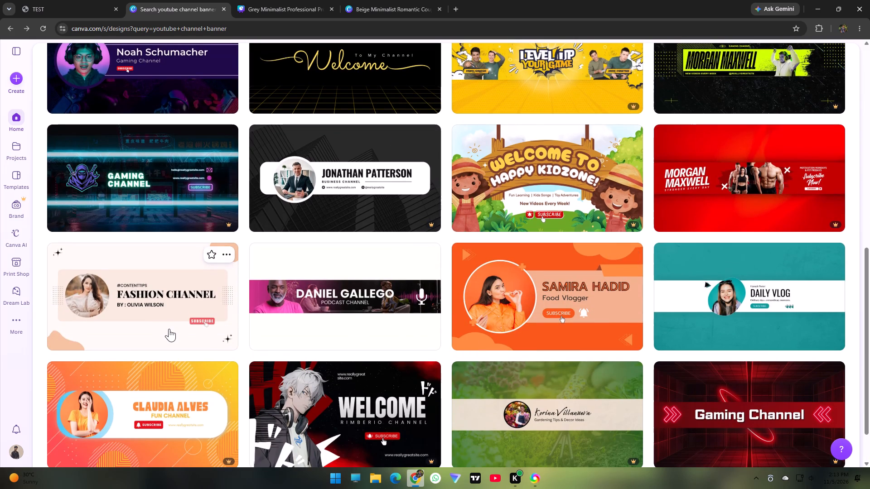
scroll(411, 310, "down", 8)
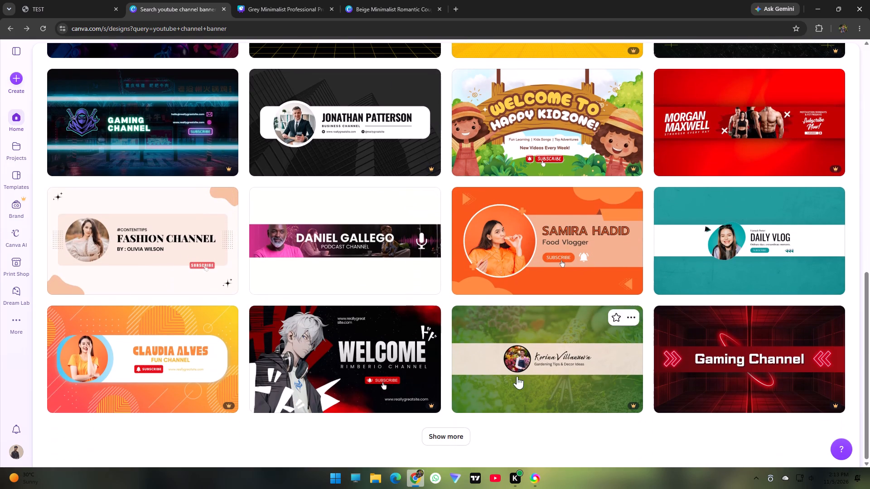
left_click(442, 442)
scroll(504, 401, "down", 11)
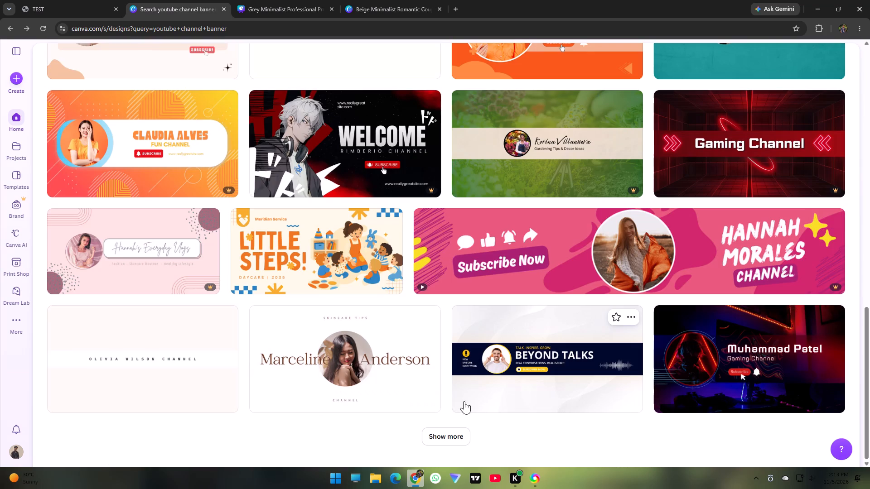
Preview the "Brown Minimalist Beauty YouTube Channel Art" template and open it for customising.
left_click(353, 373)
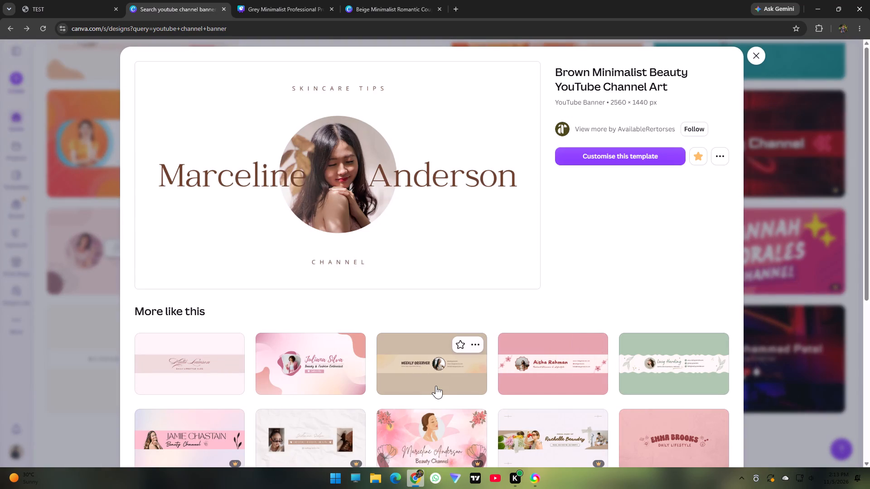
scroll(453, 391, "down", 2)
scroll(453, 391, "up", 3)
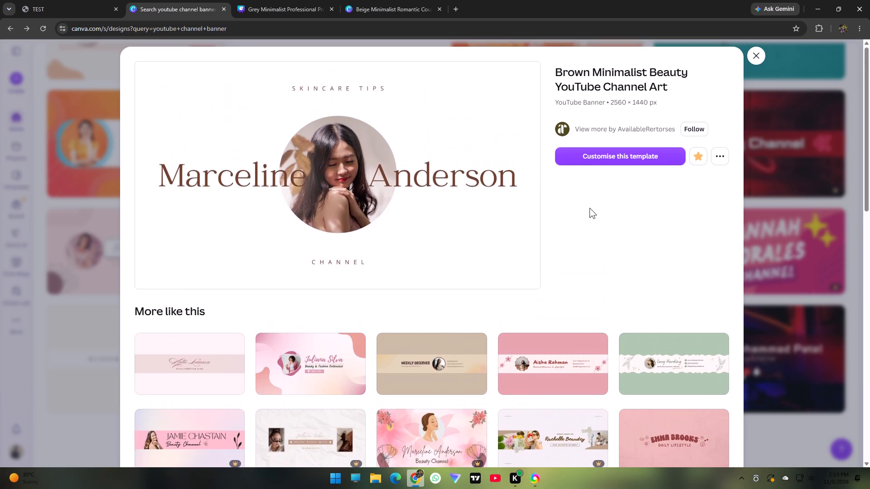
double_click(600, 160)
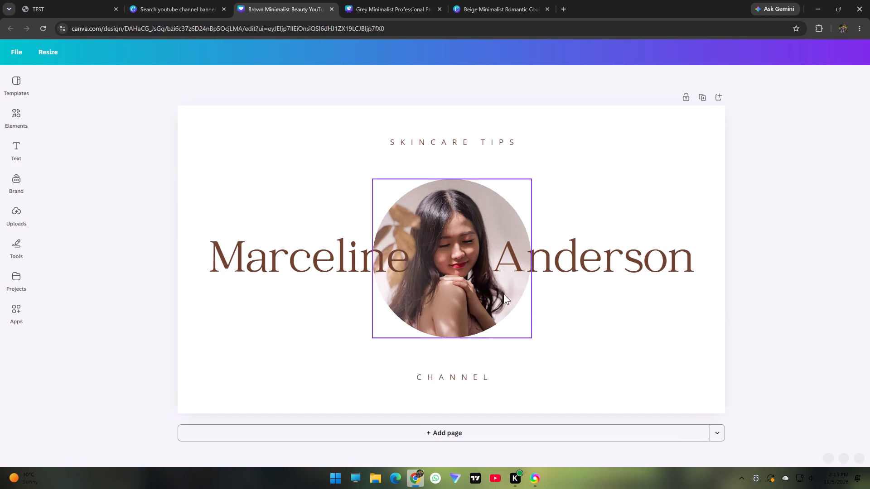
Delete the "Marceline" text beside the round portrait on the banner.
left_click(391, 256)
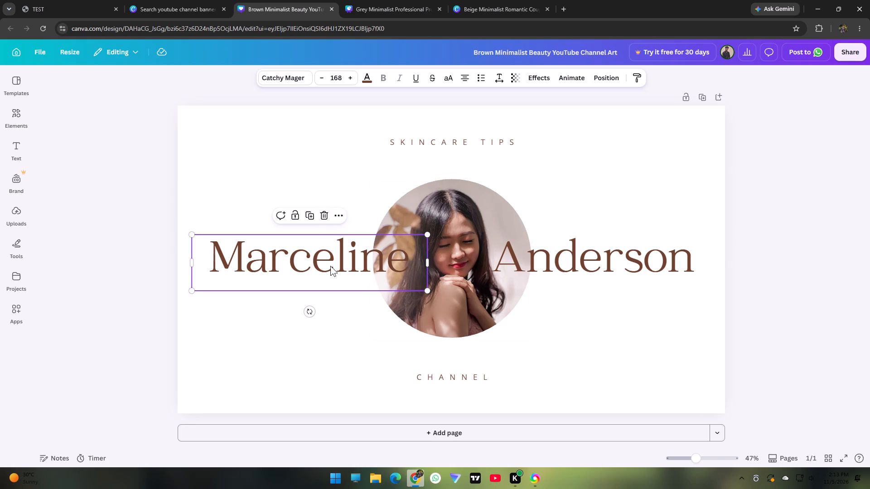
key("BackSpace")
key("BackSpace")
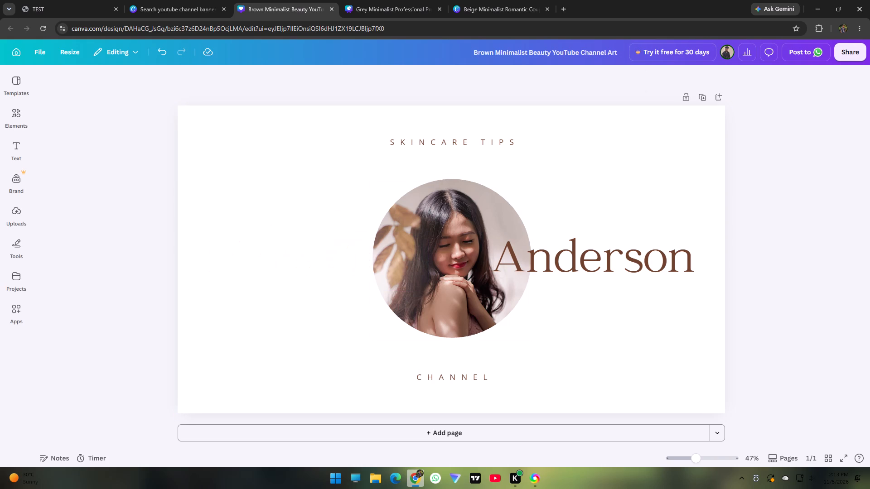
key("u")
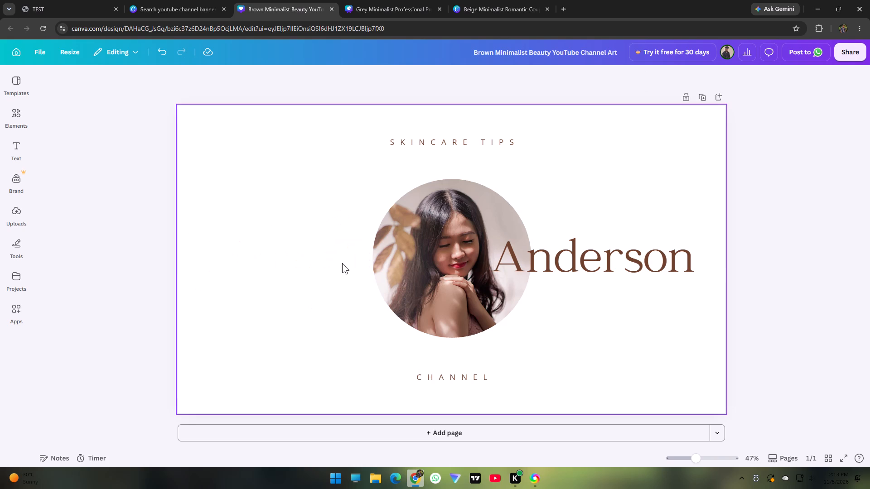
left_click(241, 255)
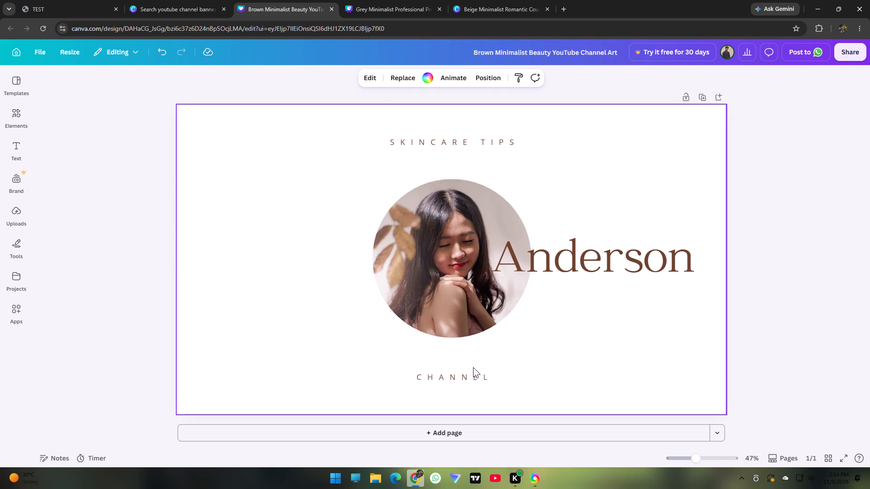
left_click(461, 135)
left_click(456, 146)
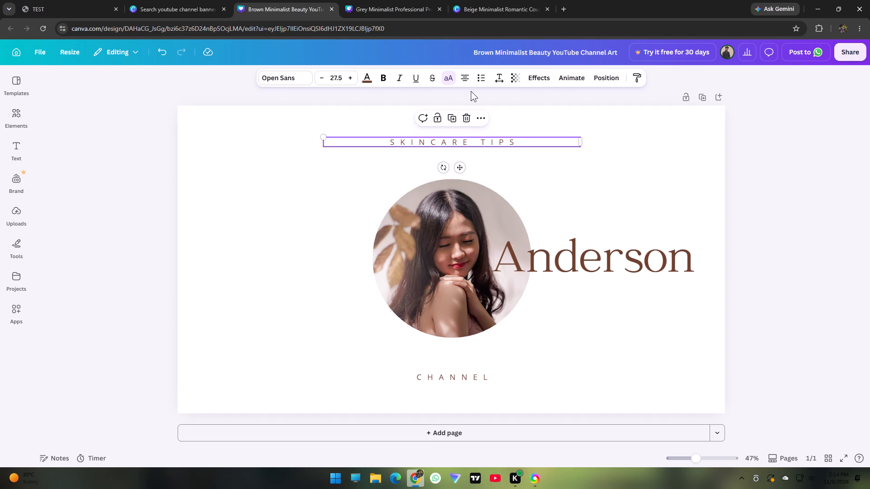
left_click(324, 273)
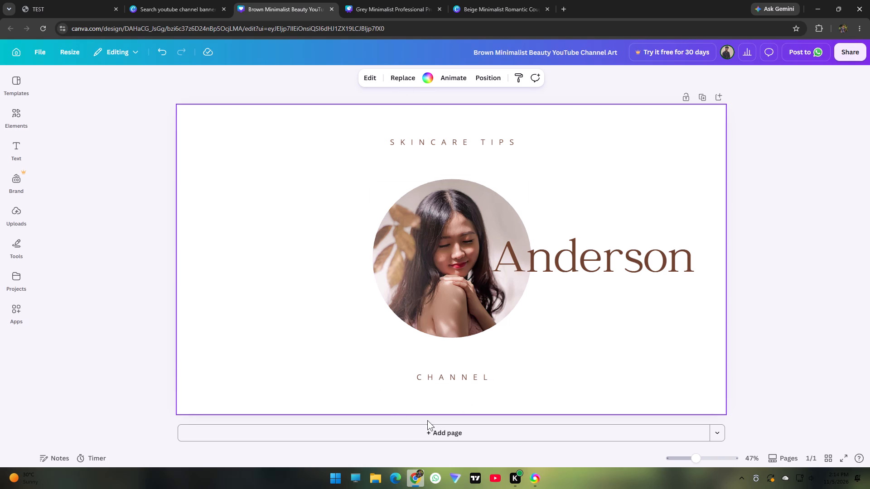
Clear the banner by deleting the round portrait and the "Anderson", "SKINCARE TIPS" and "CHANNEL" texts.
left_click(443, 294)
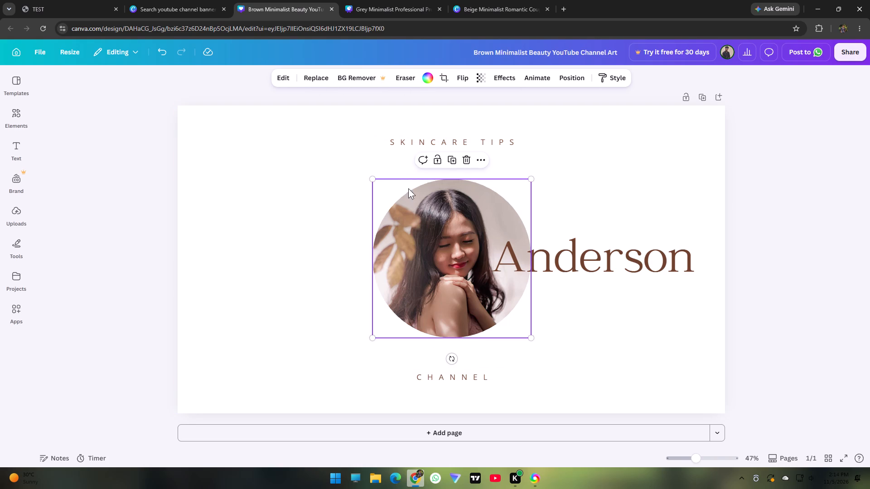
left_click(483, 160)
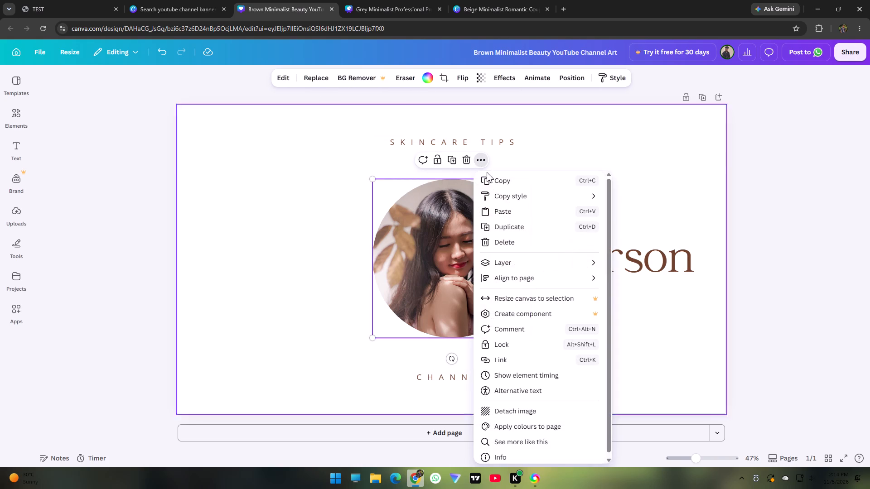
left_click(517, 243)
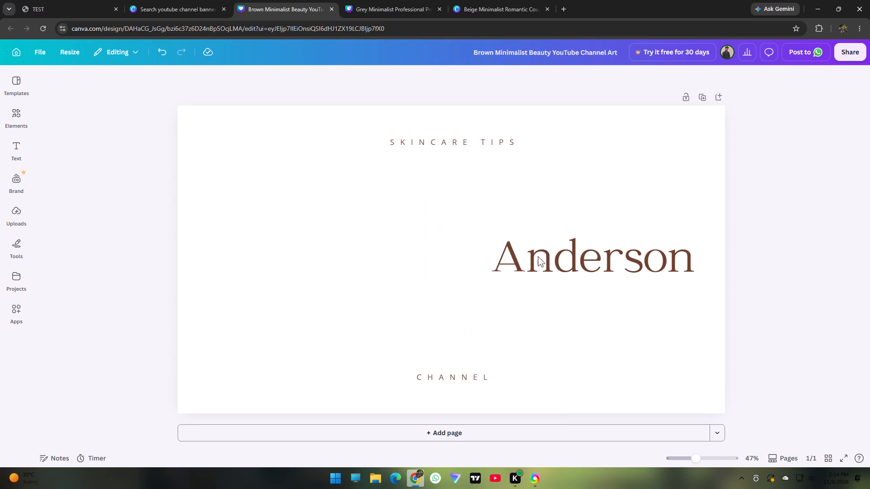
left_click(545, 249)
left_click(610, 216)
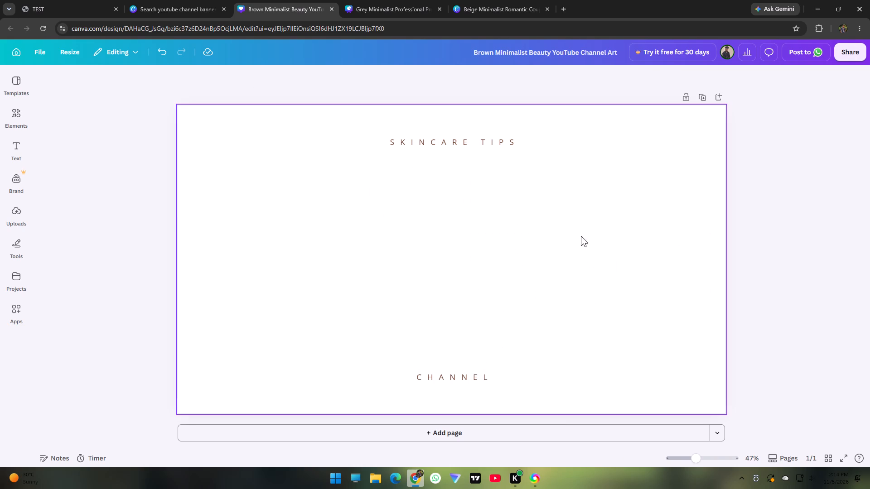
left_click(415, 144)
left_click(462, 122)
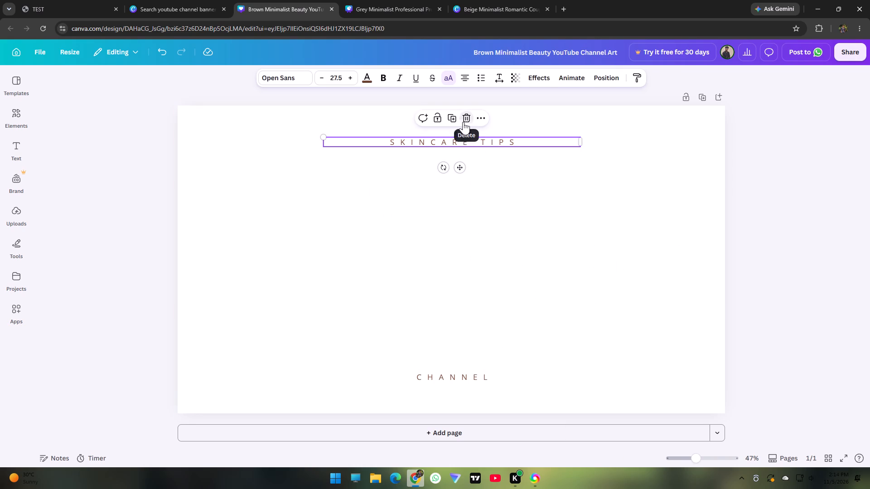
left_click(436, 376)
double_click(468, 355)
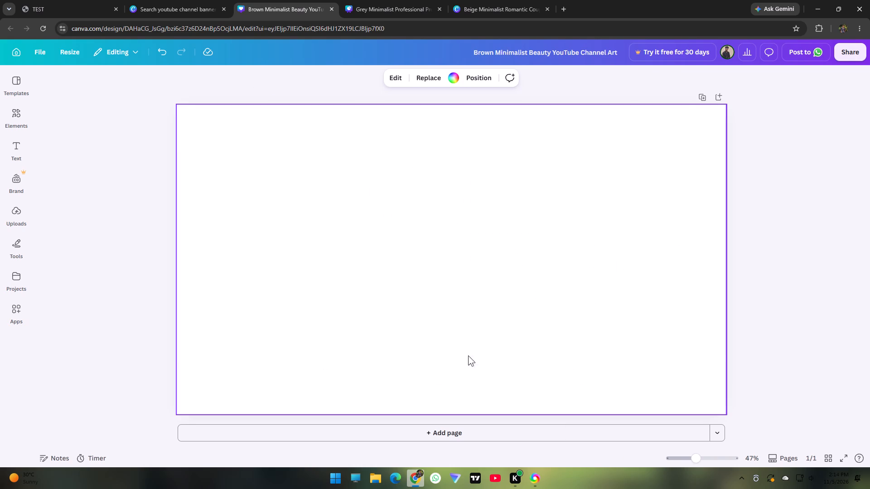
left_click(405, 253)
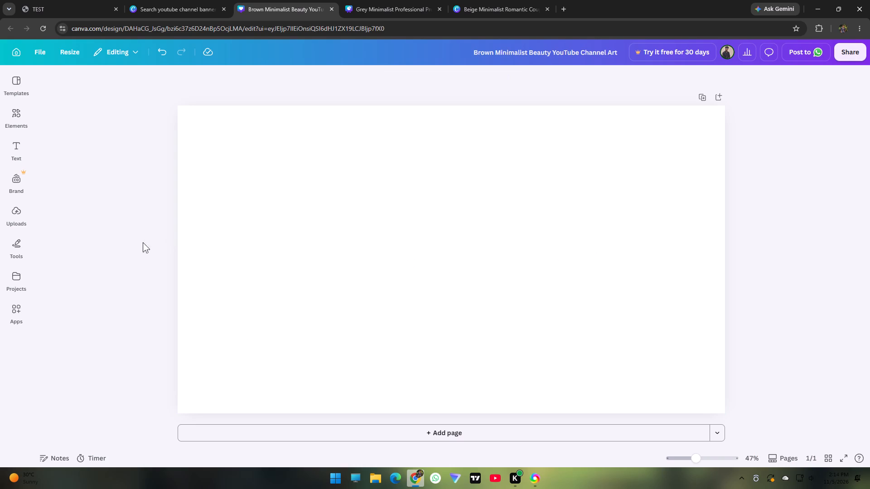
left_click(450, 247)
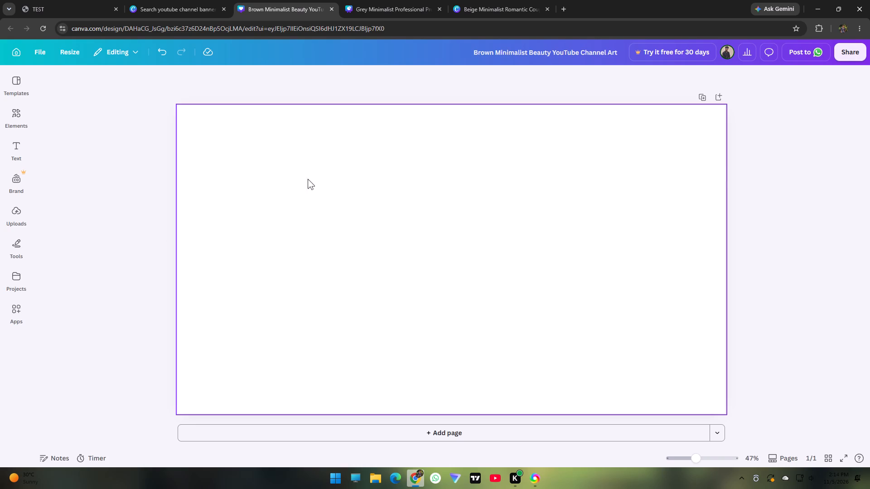
Return to the template preview, browse the similar designs, and open a fresh copy of the "Brown Minimalist Beauty YouTube Channel Art" template for customising.
left_click(210, 8)
scroll(507, 283, "down", 4)
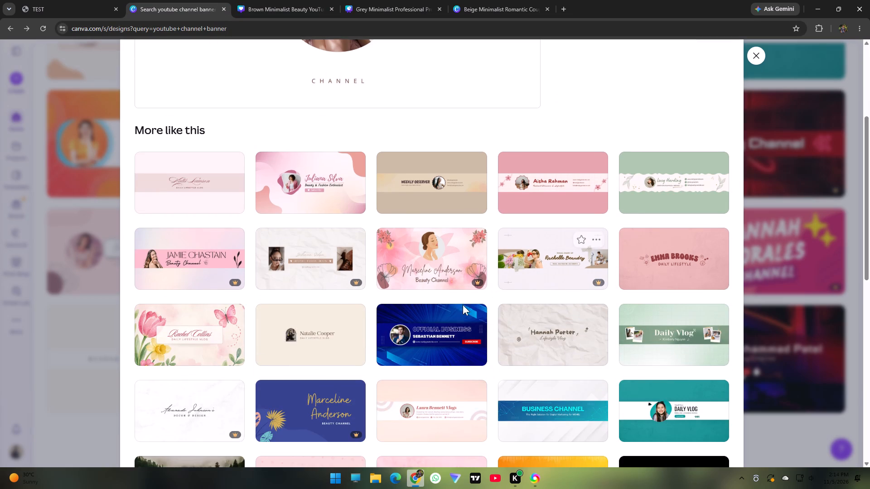
scroll(455, 320, "down", 1)
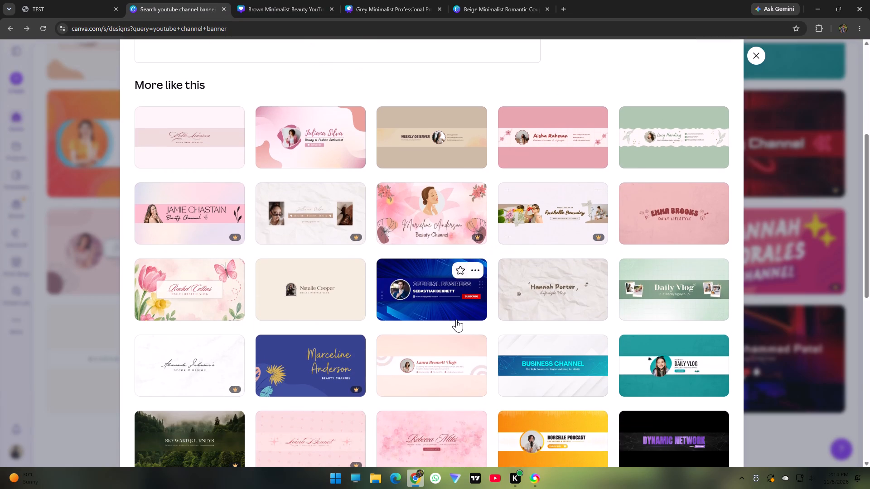
scroll(455, 319, "down", 7)
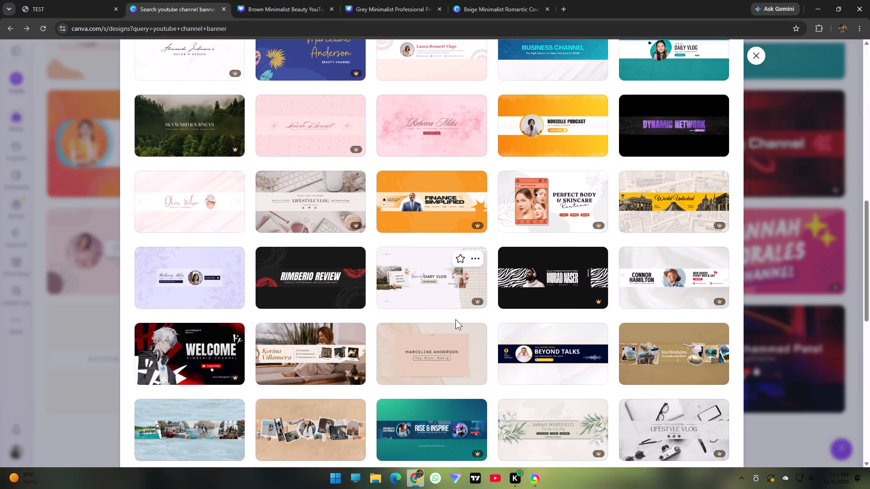
scroll(455, 319, "down", 1)
scroll(455, 319, "up", 10)
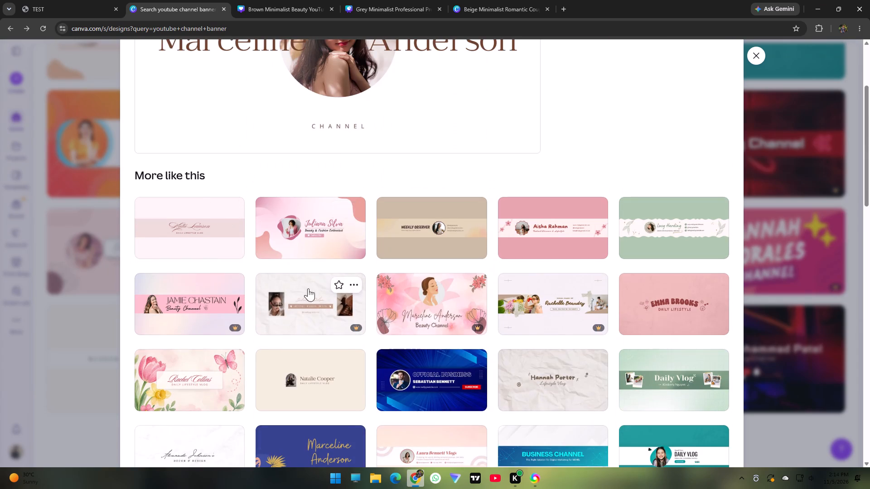
scroll(306, 265, "up", 4)
double_click(329, 218)
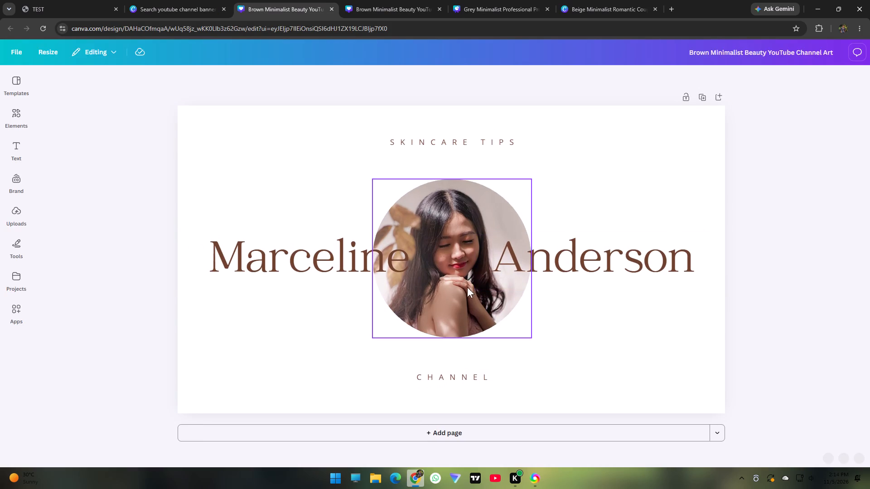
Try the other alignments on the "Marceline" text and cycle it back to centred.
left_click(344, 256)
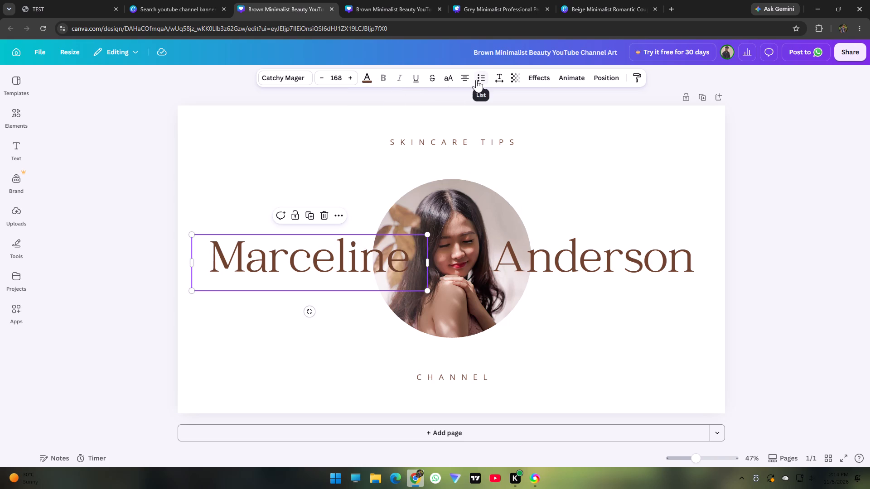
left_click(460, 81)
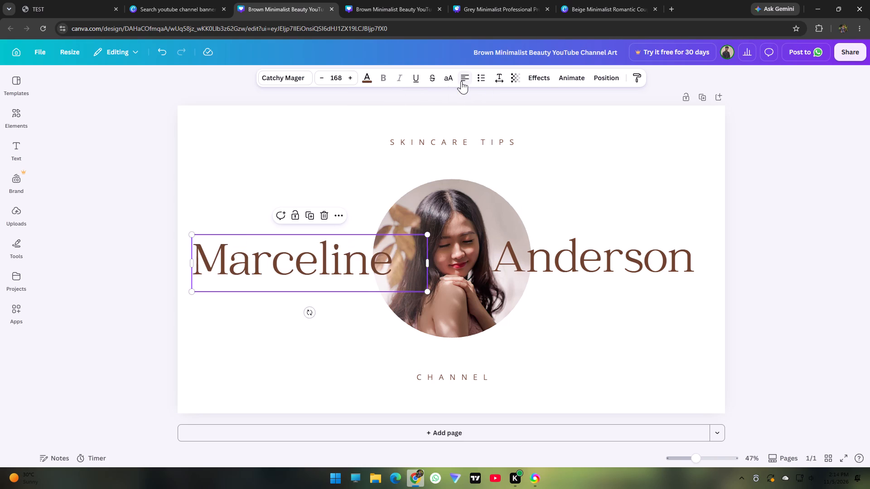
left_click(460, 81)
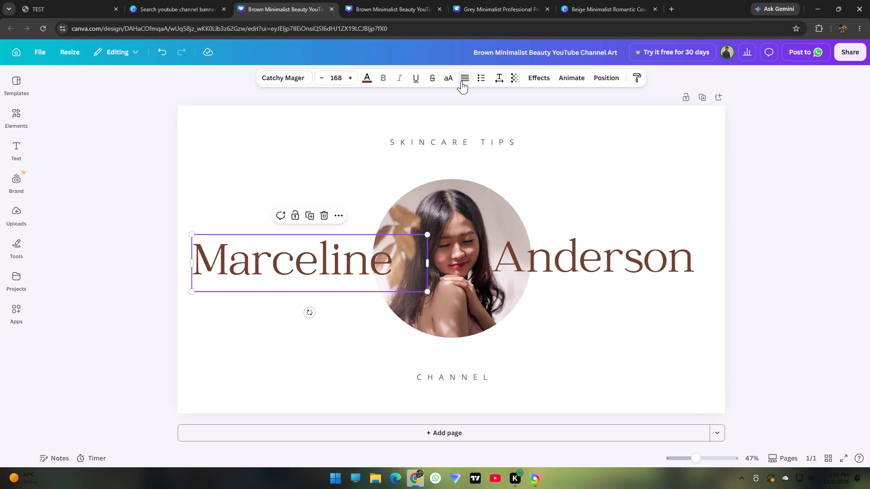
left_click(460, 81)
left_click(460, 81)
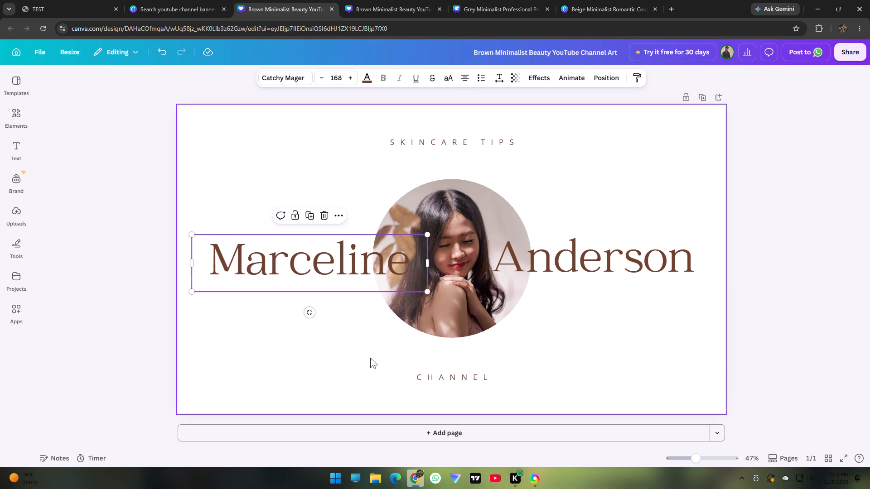
Replace the "Marceline" text with the channel owner's first name in lowercase, keeping the Catchy Mager font.
left_click(297, 75)
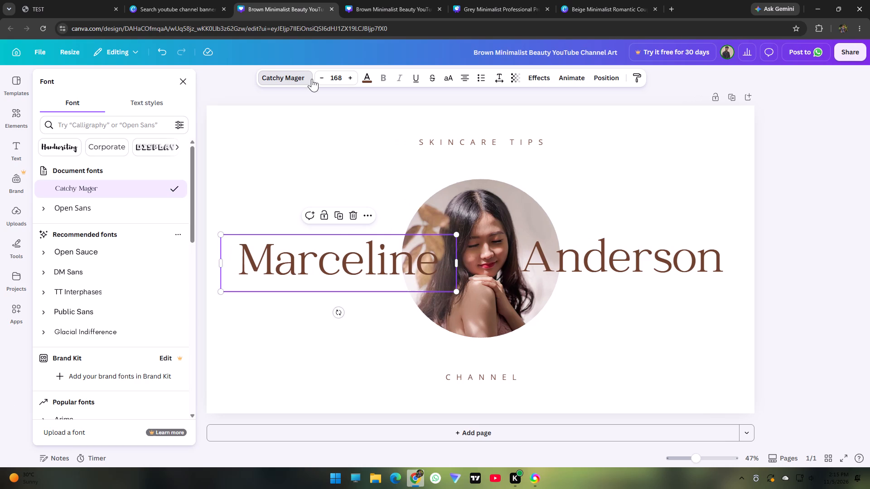
left_click(397, 262)
left_click(361, 250)
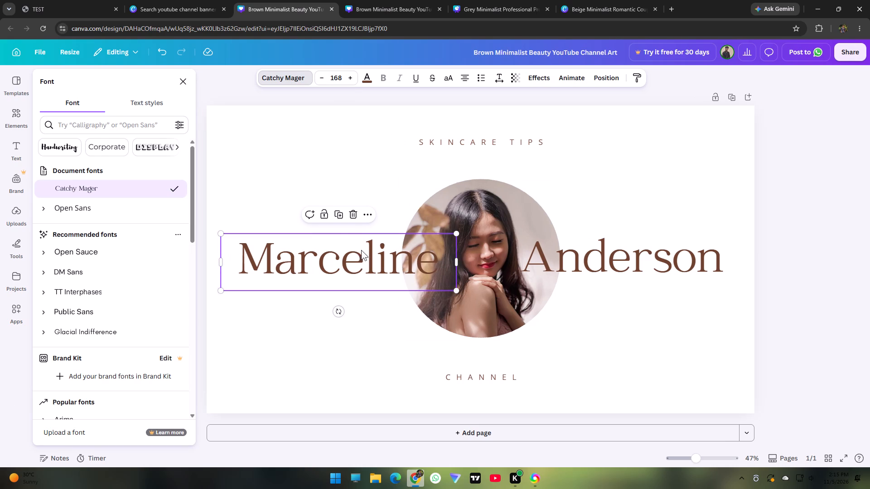
left_click(366, 259)
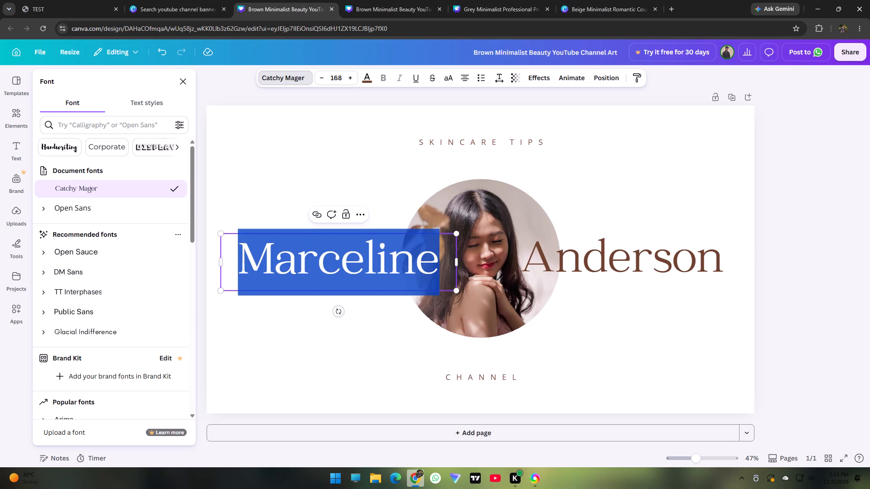
key("BackSpace")
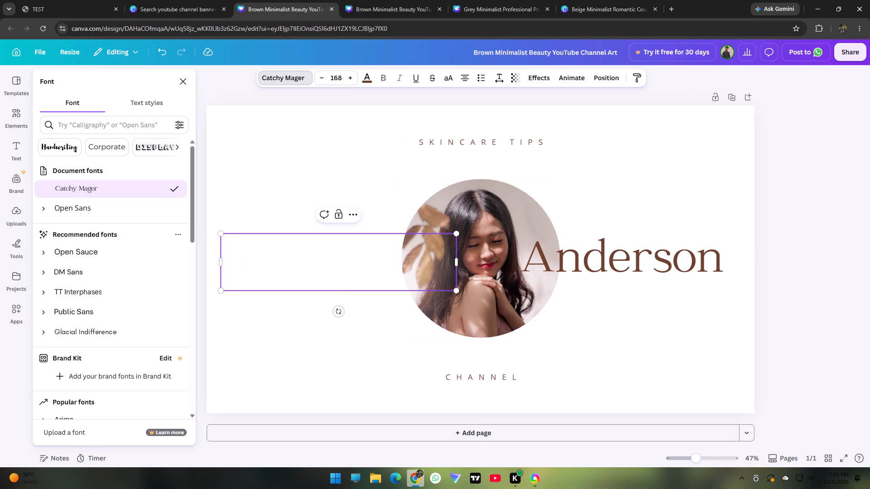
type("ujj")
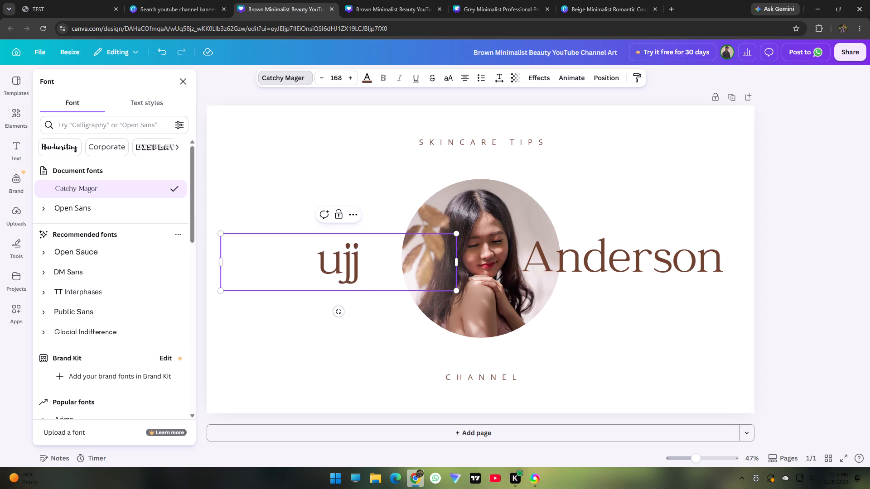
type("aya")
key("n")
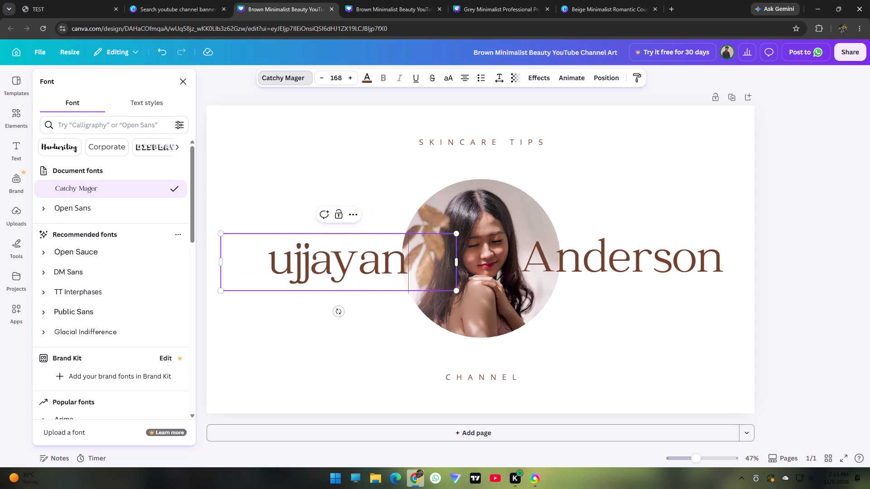
Replace the "Anderson" text with the channel owner's surname in capital letters.
left_click(597, 264)
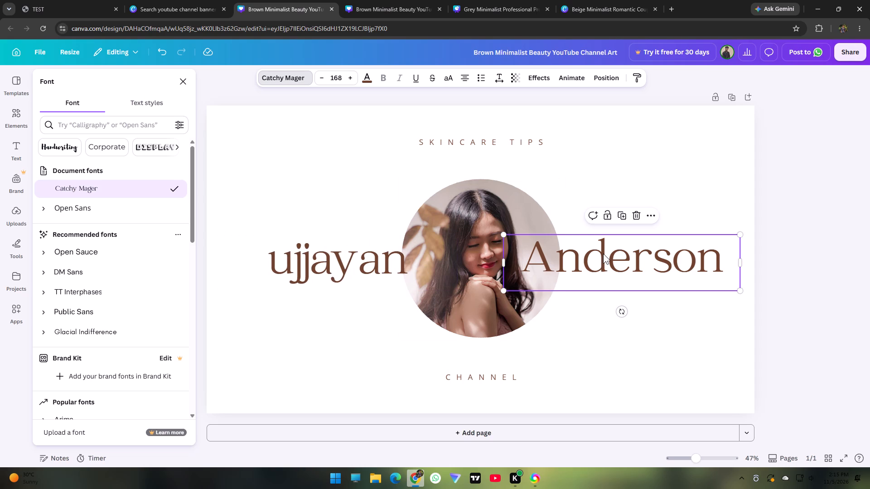
left_click(603, 254)
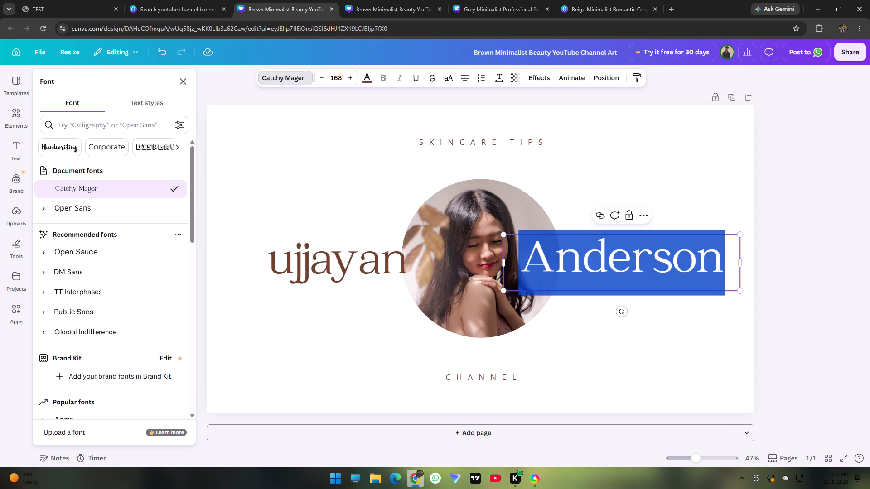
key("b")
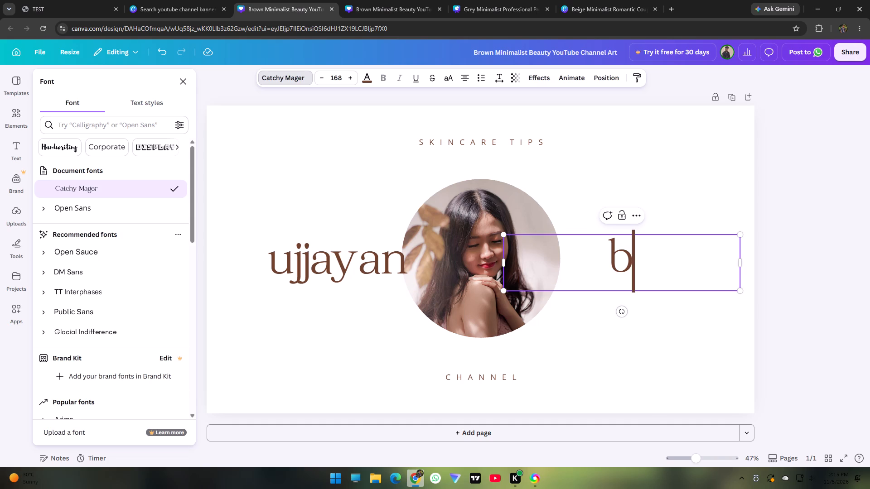
key("BackSpace")
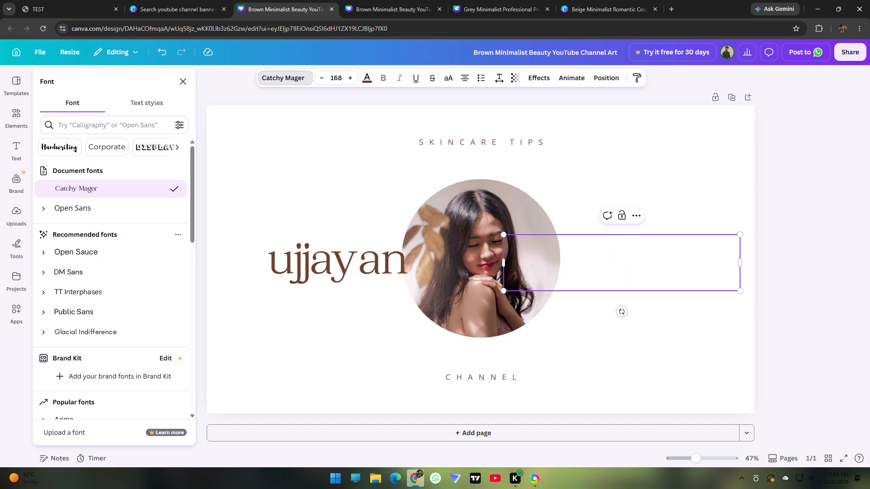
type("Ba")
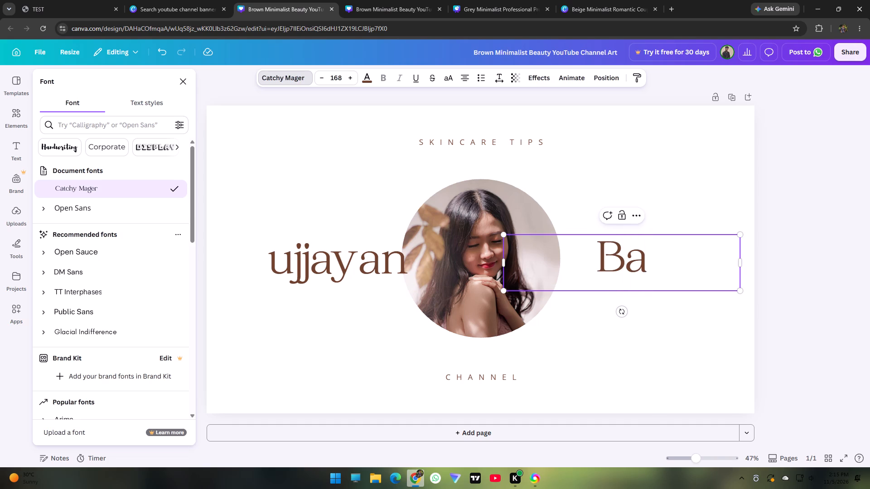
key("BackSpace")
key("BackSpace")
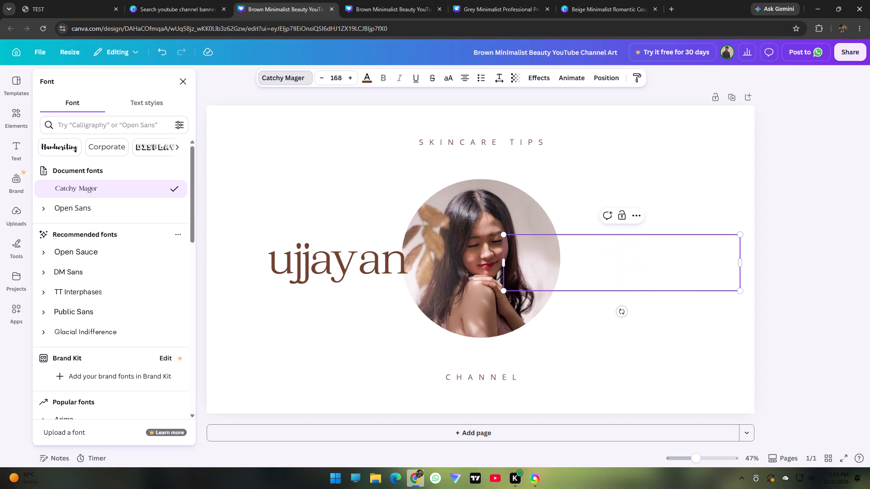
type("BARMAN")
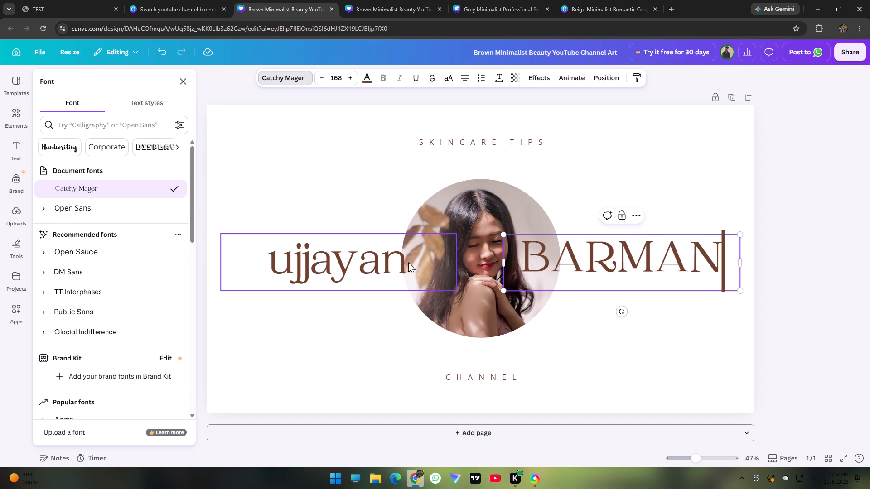
Replace the lowercase first-name text with the channel owner's first name in capital letters.
left_click(369, 267)
left_click(339, 263)
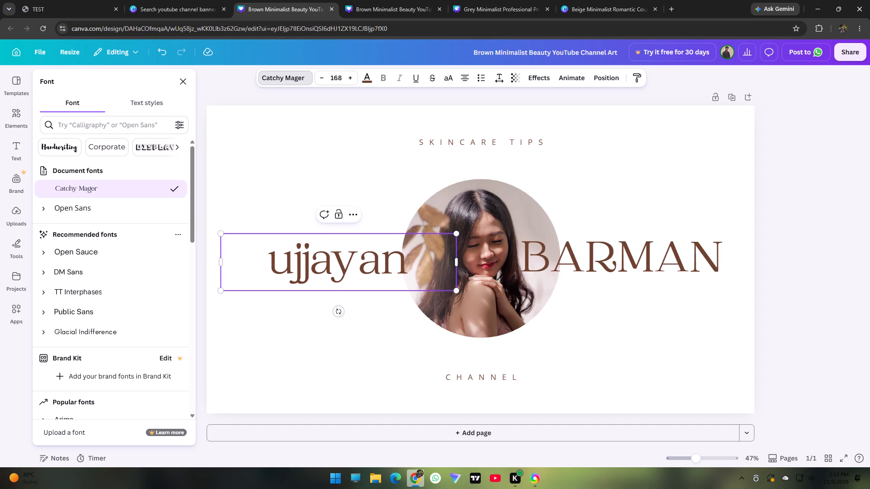
left_click(401, 262)
double_click(363, 265)
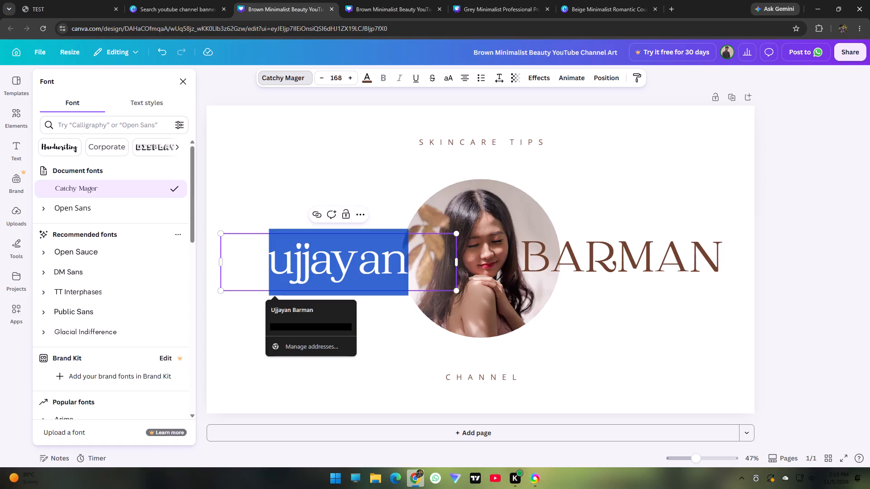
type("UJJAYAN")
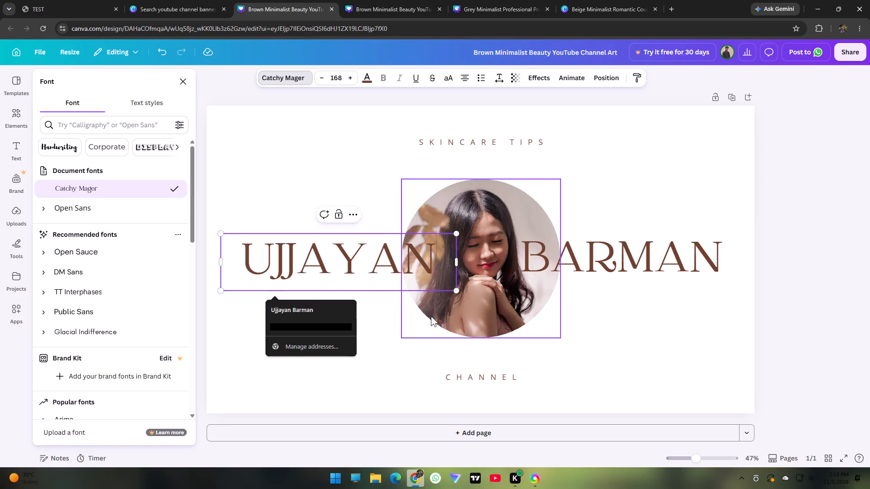
left_click(423, 359)
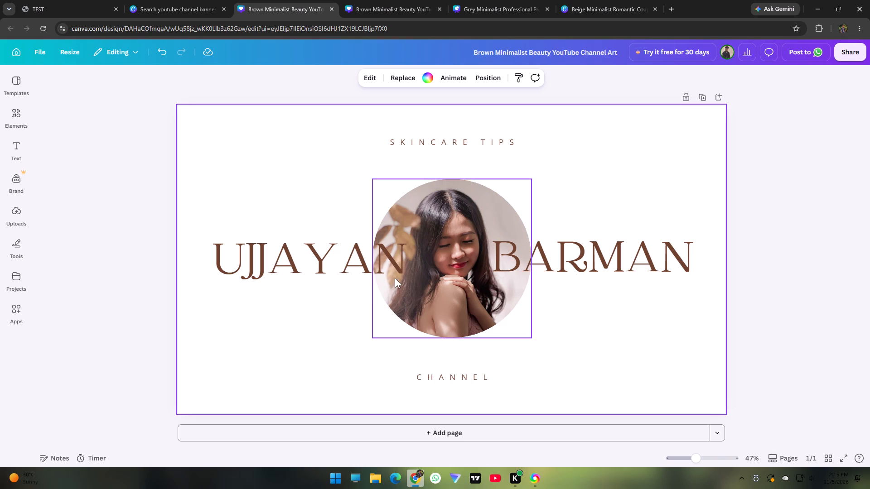
Adjust the position of the surname text beside the circular photo, keeping it level with the first-name text.
left_click_drag(555, 256, 566, 253)
left_click_drag(566, 253, 566, 254)
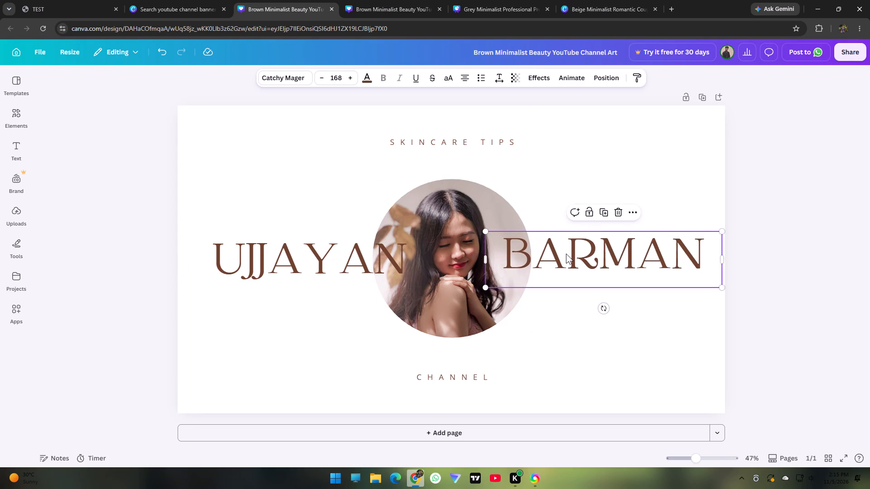
left_click_drag(566, 254, 556, 256)
left_click(556, 256)
left_click(267, 257)
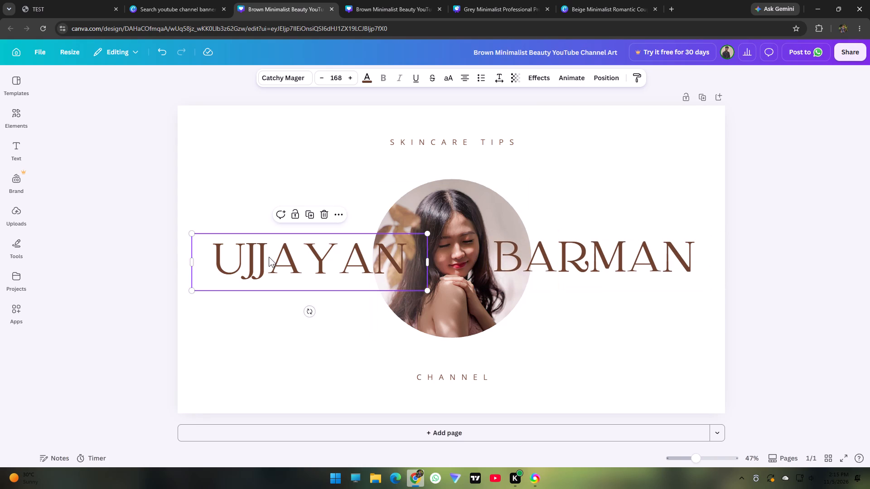
Nudge the circular photo slightly down and to the right on the banner.
left_click_drag(457, 231, 460, 236)
left_click(460, 236)
Open the circular photo for cropping and try different rotations, ending with an automatic rotation of 14.3 degrees.
left_click(454, 246)
double_click(452, 246)
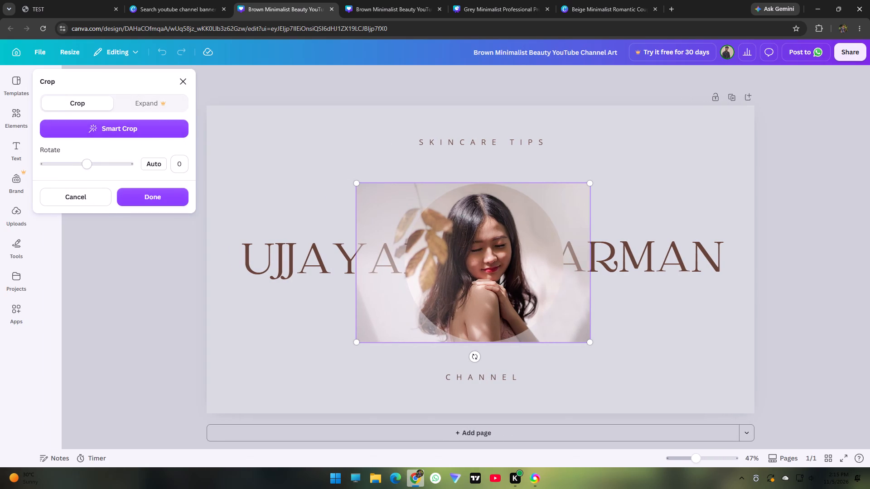
left_click_drag(84, 165, 79, 158)
left_click_drag(79, 158, 94, 156)
left_click_drag(89, 155, 56, 155)
left_click(48, 155)
left_click_drag(39, 155, 78, 155)
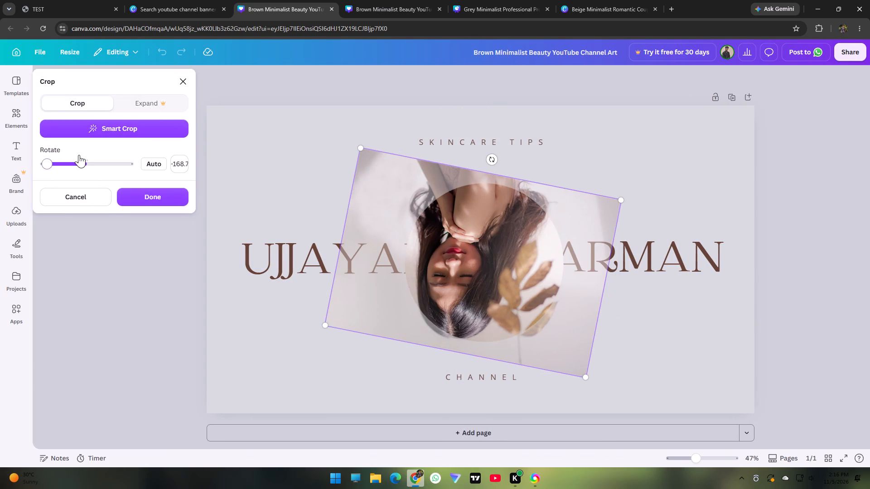
left_click_drag(78, 155, 117, 155)
left_click_drag(69, 160, 87, 162)
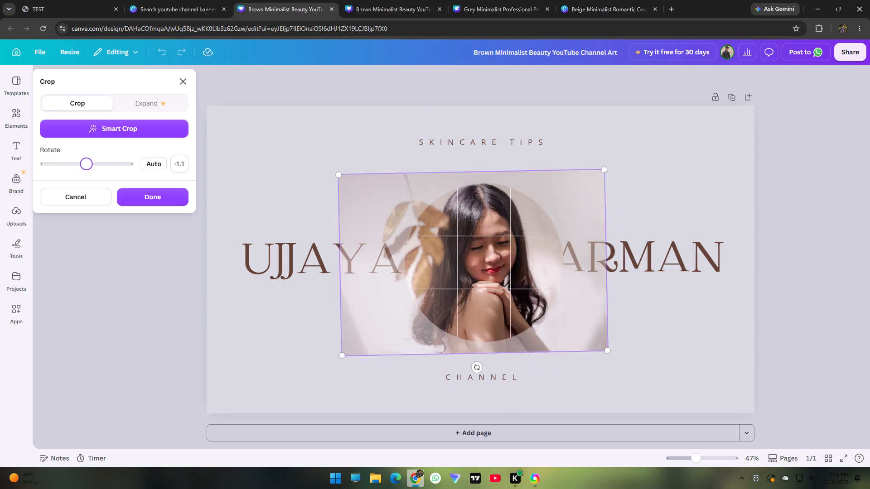
left_click_drag(87, 162, 94, 164)
double_click(85, 165)
left_click(158, 162)
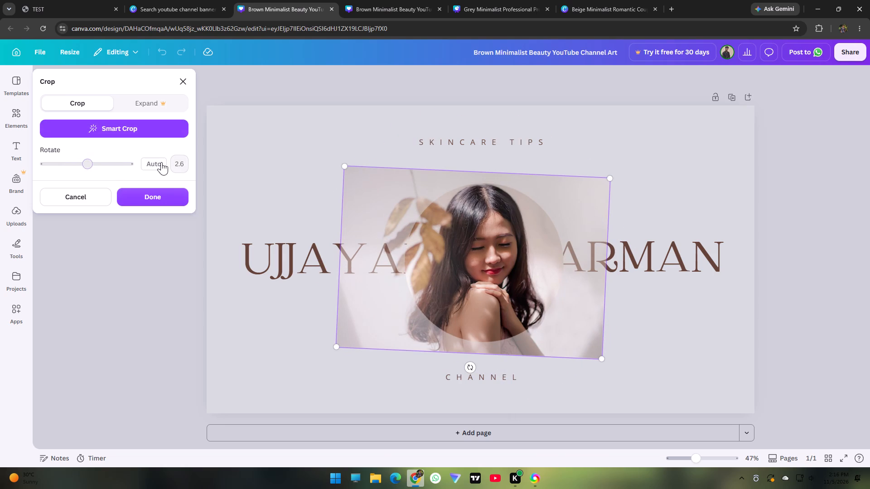
left_click(164, 163)
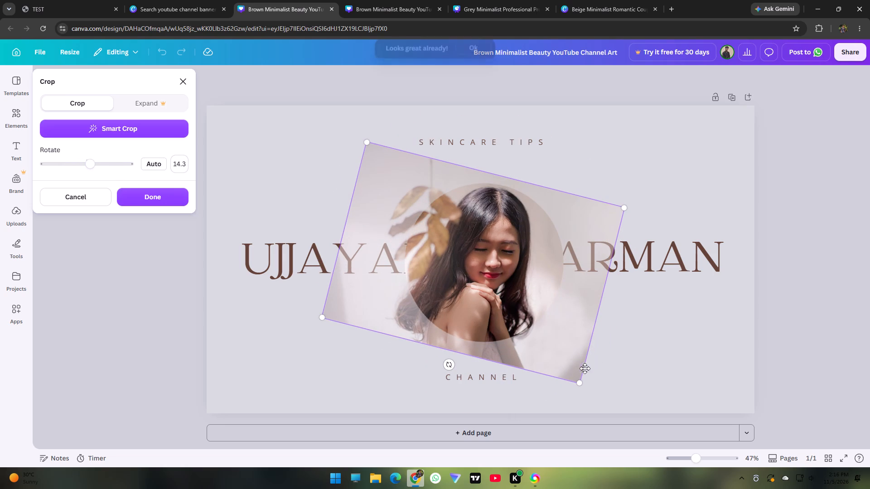
Scale the photo down slightly within its circular frame and reposition it around the woman's face.
left_click_drag(574, 380, 563, 321)
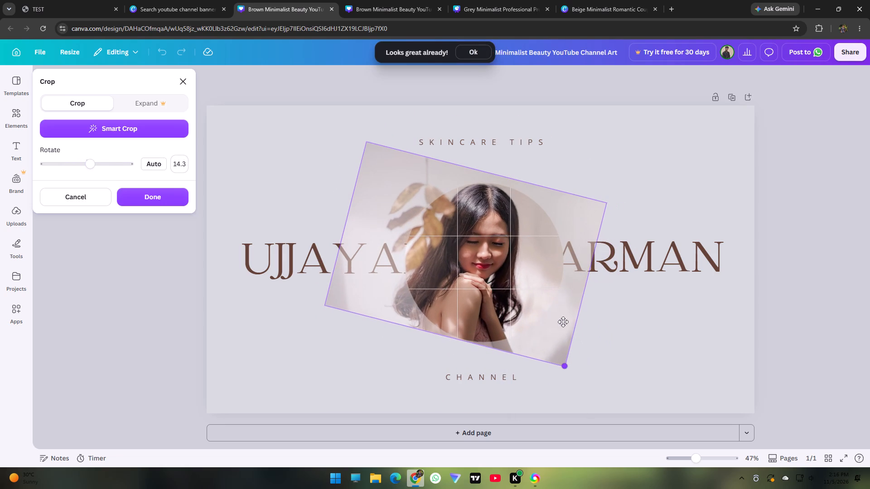
left_click_drag(563, 321, 541, 308)
left_click_drag(466, 273, 483, 298)
left_click(477, 284)
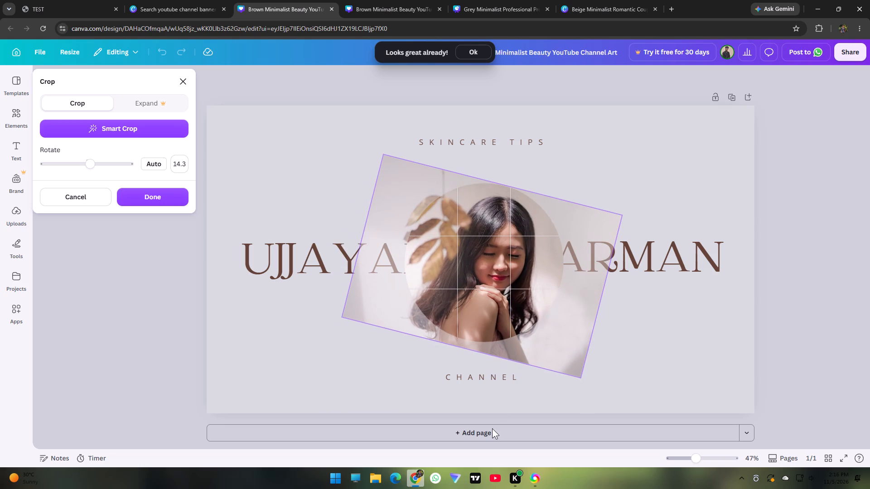
Set the photo's rotation to 1.7 degrees and reposition the woman within the circular frame.
left_click(463, 359)
left_click_drag(460, 362, 477, 364)
left_click_drag(477, 364, 482, 364)
left_click_drag(509, 257, 498, 258)
left_click(488, 250)
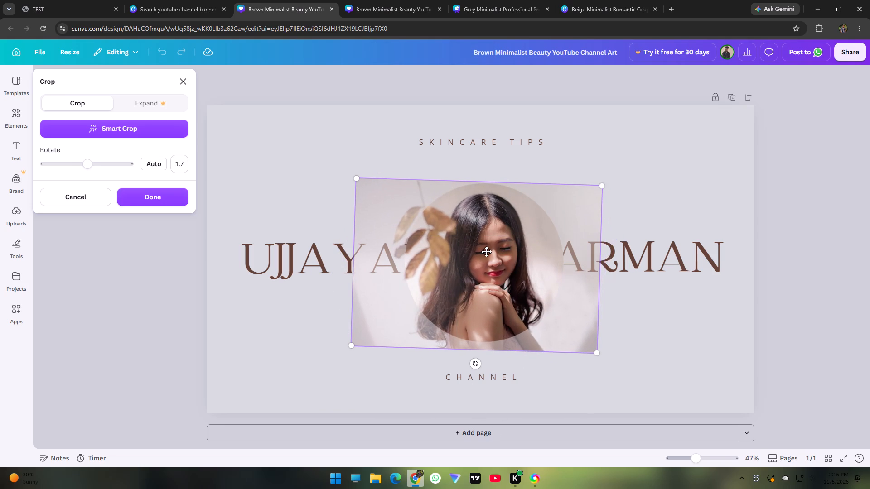
Open the available options for the circular photo being cropped.
right_click(500, 259)
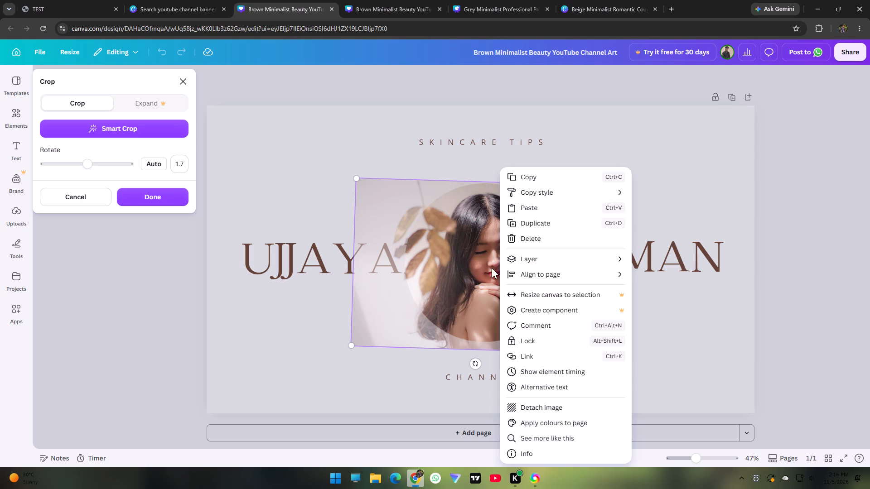
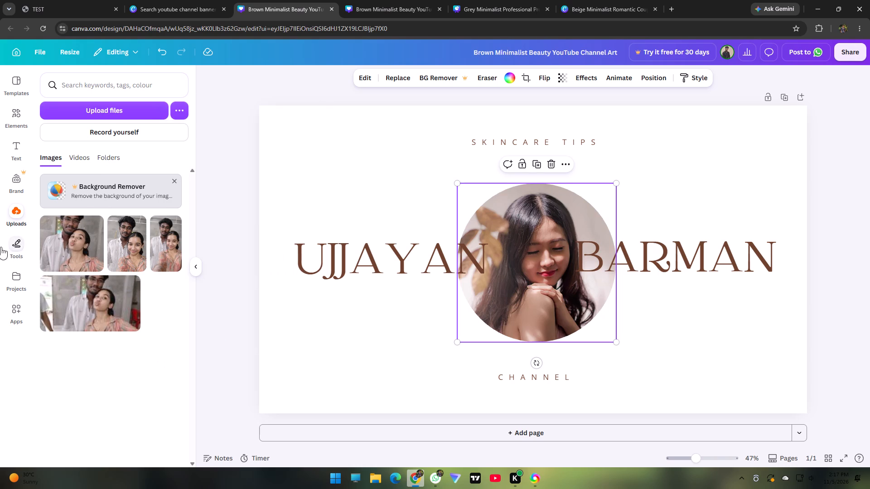
Fill the banner's circular frame with the first uploaded photo of the couple, replacing the template woman's picture.
left_click_drag(77, 245, 488, 280)
left_click_drag(496, 278, 528, 273)
left_click(528, 273)
left_click_drag(527, 262, 523, 248)
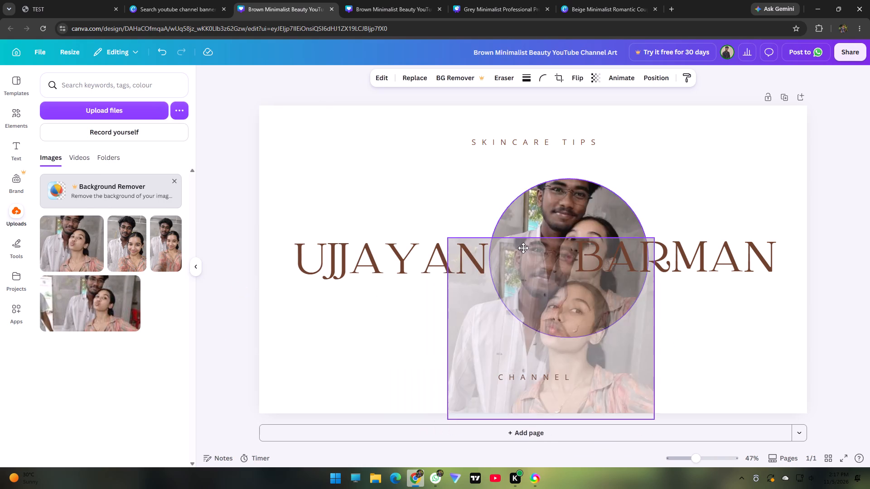
left_click_drag(523, 248, 528, 194)
Shrink the circular couple photo and reposition it in the gap between the two halves of the channel name.
left_click_drag(598, 311, 565, 313)
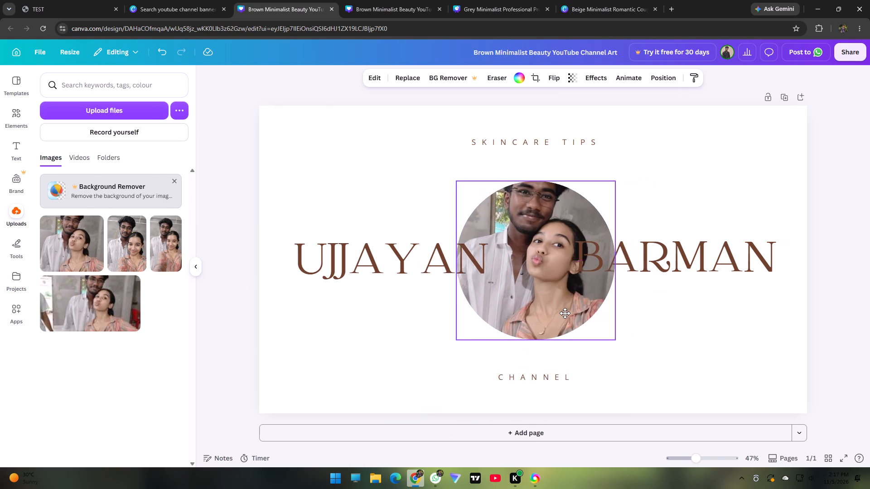
left_click_drag(565, 313, 572, 315)
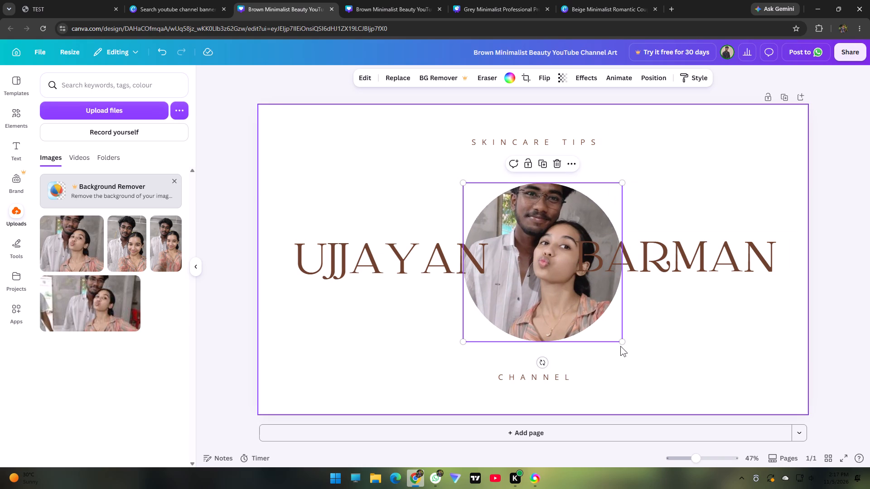
left_click_drag(621, 342, 596, 312)
left_click_drag(529, 269, 529, 290)
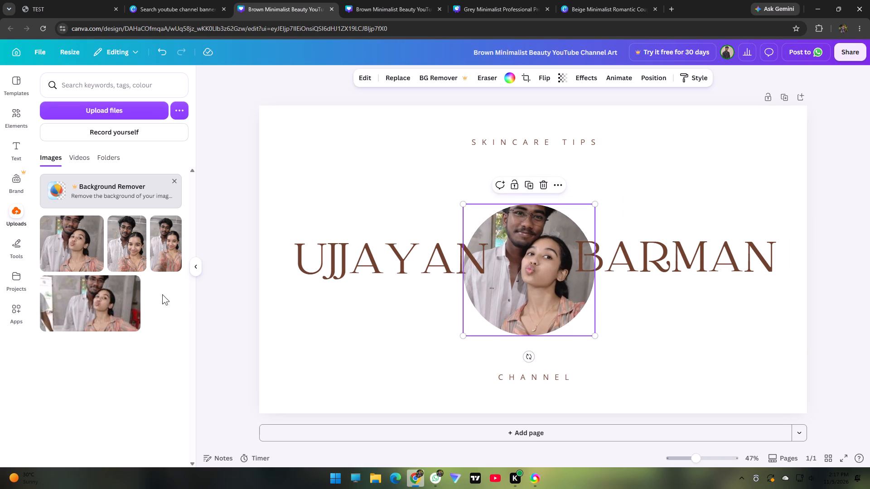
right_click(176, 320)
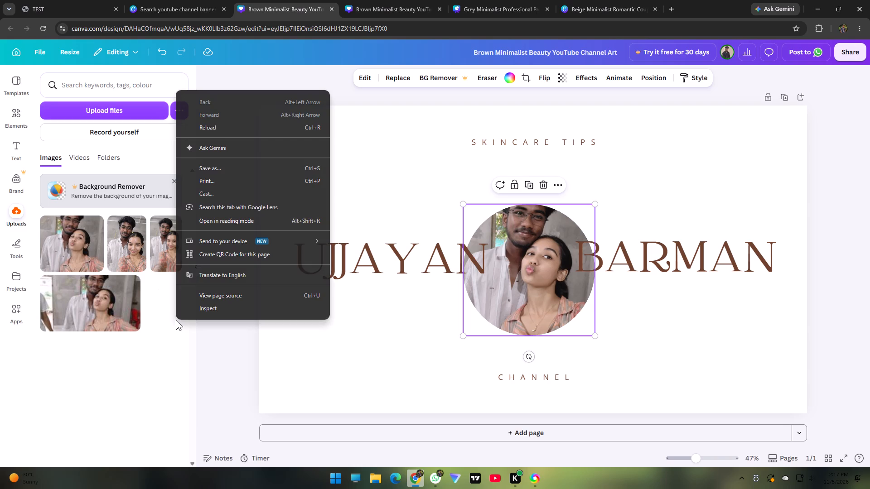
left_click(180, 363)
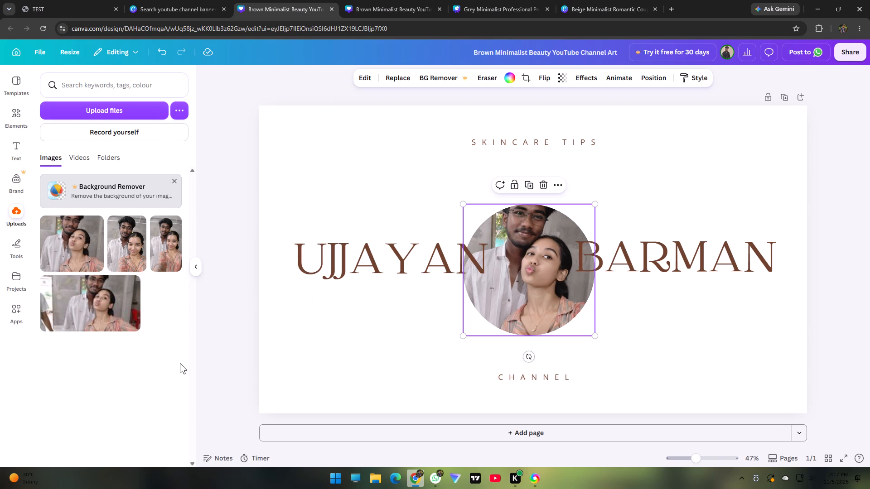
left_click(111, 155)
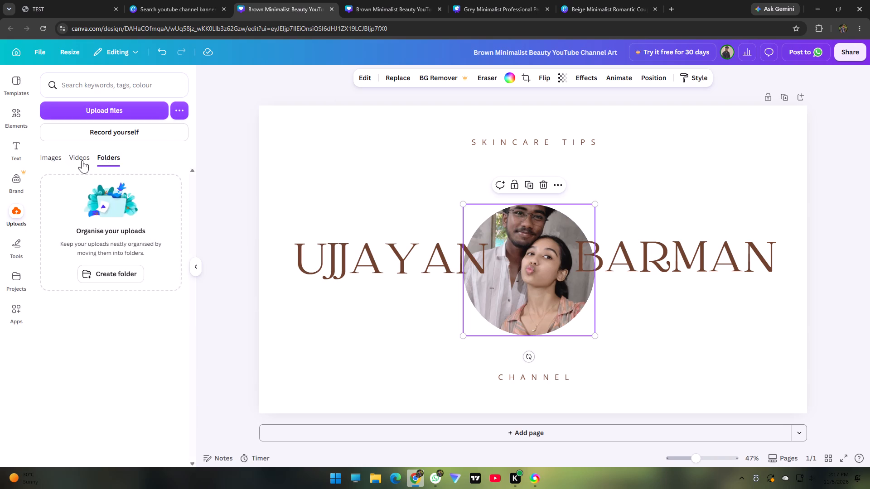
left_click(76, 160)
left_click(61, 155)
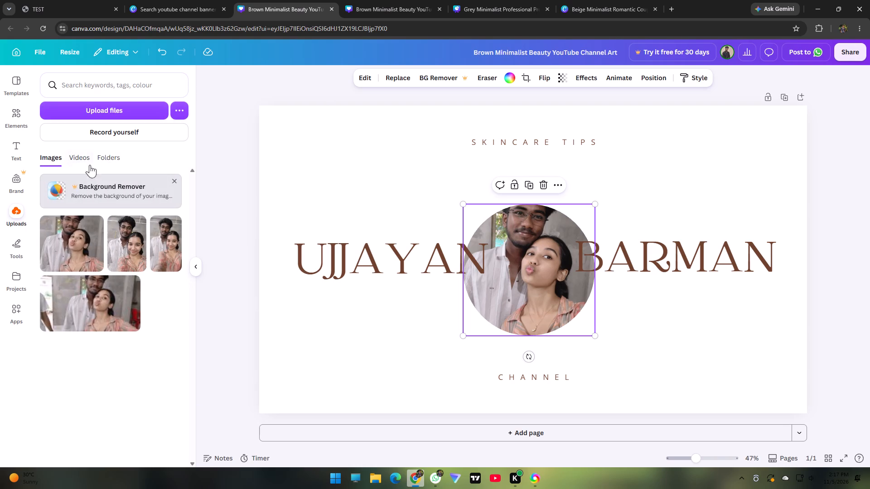
left_click(134, 107)
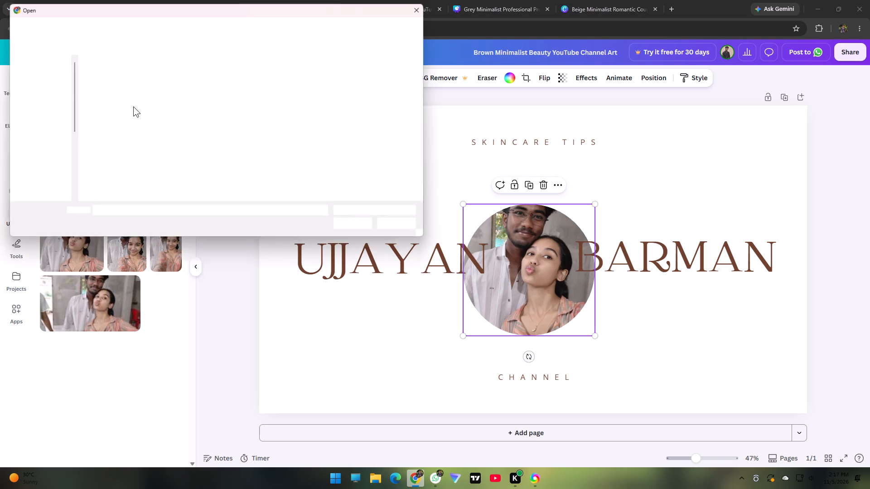
left_click(164, 150)
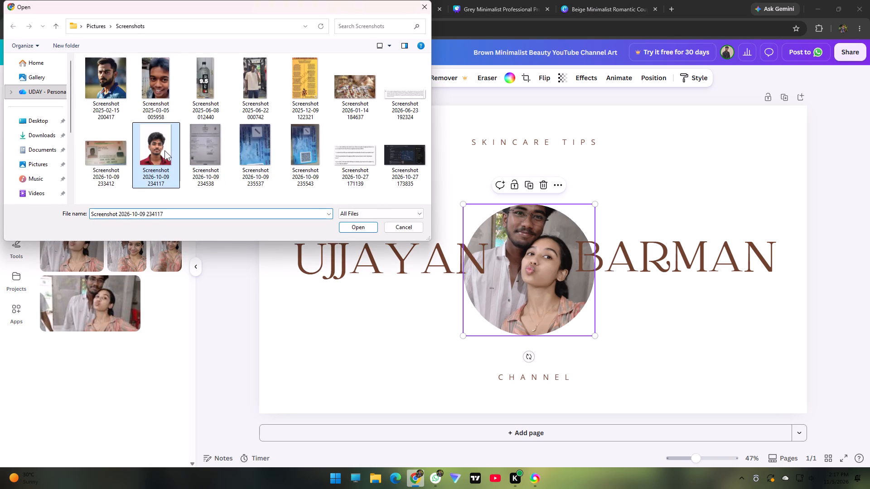
left_click(352, 226)
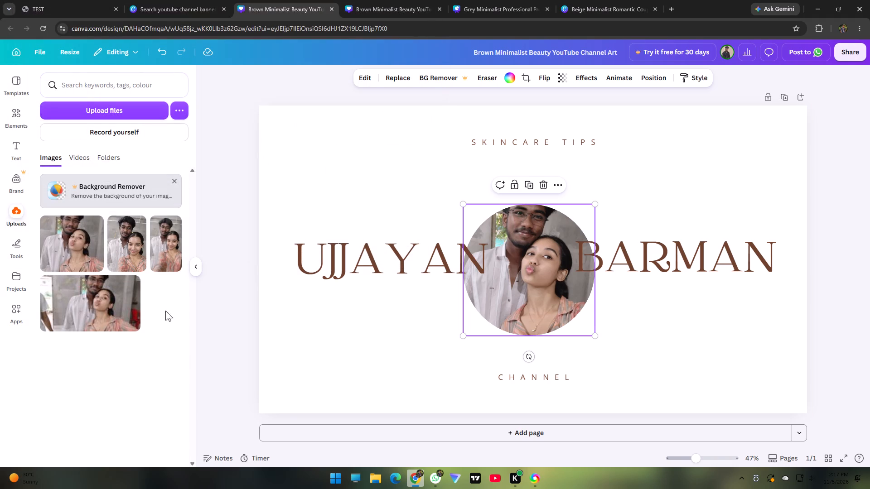
Place the uploaded portrait of the man in the red shirt over the circular couple photo, between SKINCARE TIPS and CHANNEL.
left_click_drag(54, 248, 478, 278)
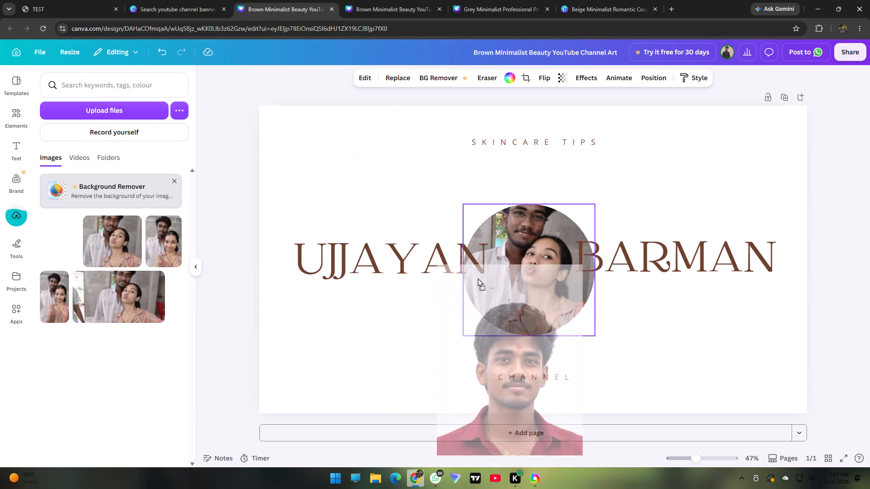
left_click_drag(478, 278, 472, 203)
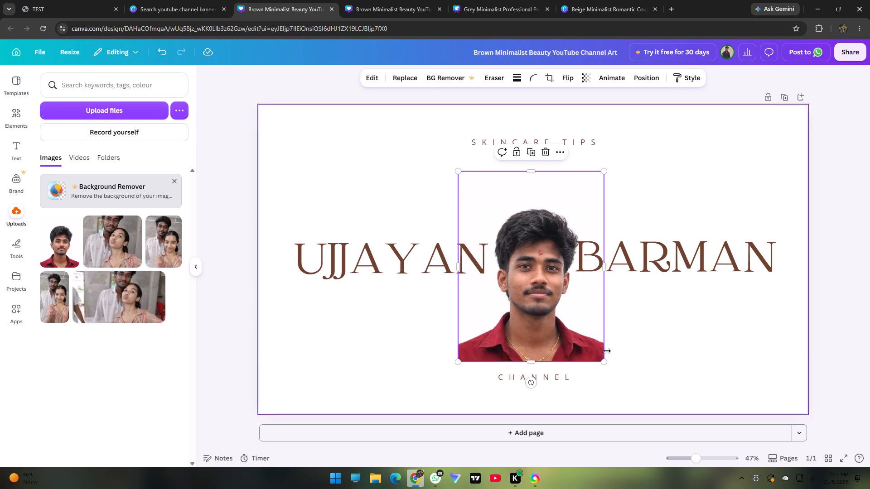
Fill the circular frame with the portrait of the man in the red shirt, replacing the couple photo.
left_click_drag(562, 330, 556, 305)
Enlarge the circular portrait slightly and reposition it between the two halves of the channel name, midway between SKINCARE TIPS and CHANNEL.
left_click_drag(526, 303, 523, 282)
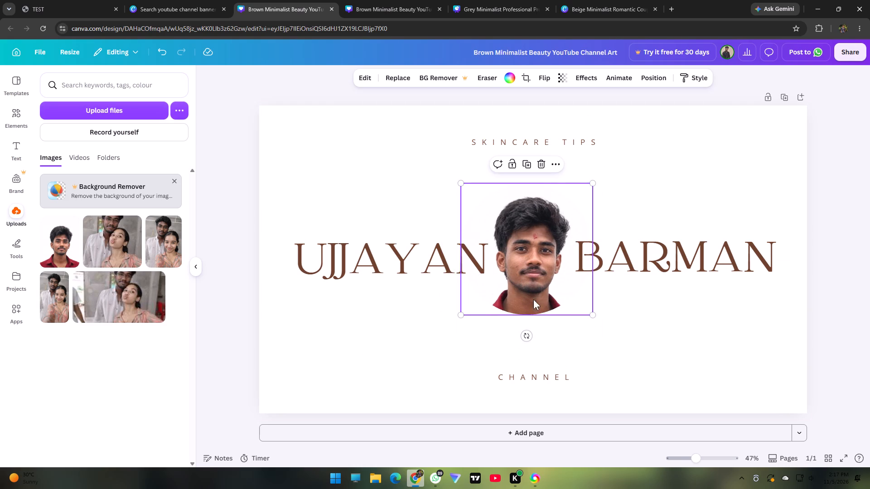
left_click_drag(582, 309, 579, 318)
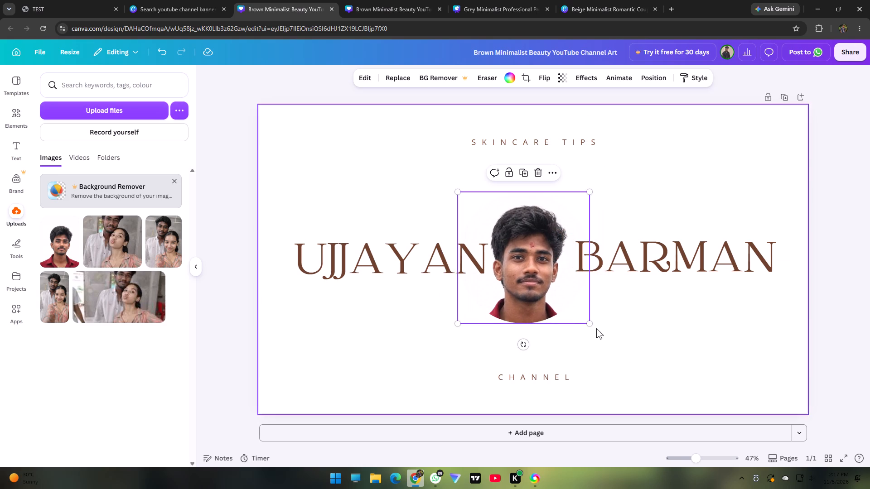
left_click_drag(592, 326, 619, 342)
left_click_drag(540, 292, 540, 288)
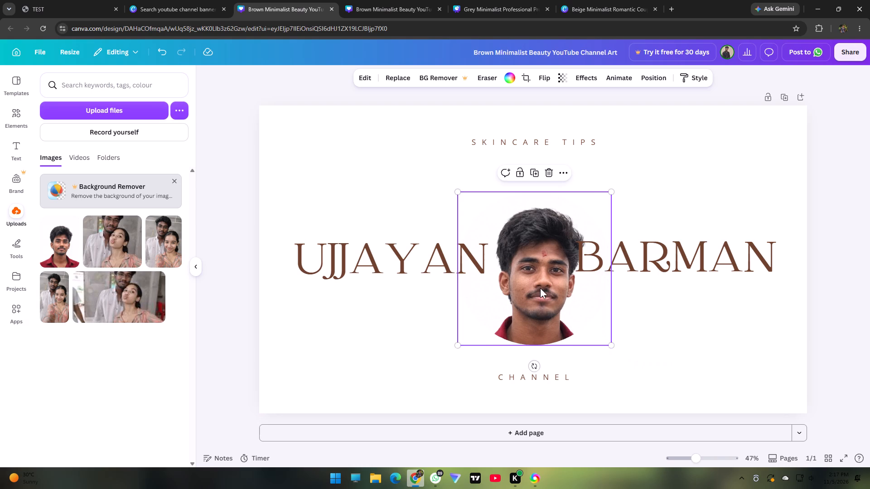
left_click_drag(540, 288, 533, 271)
left_click(693, 313)
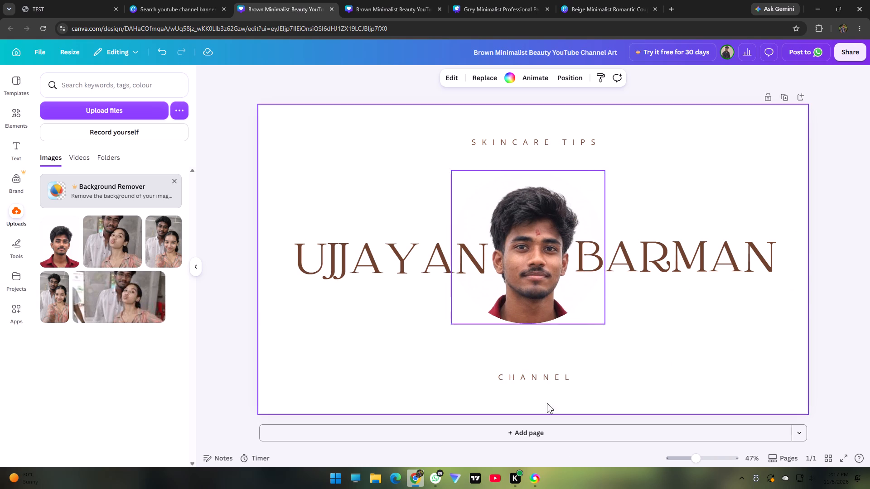
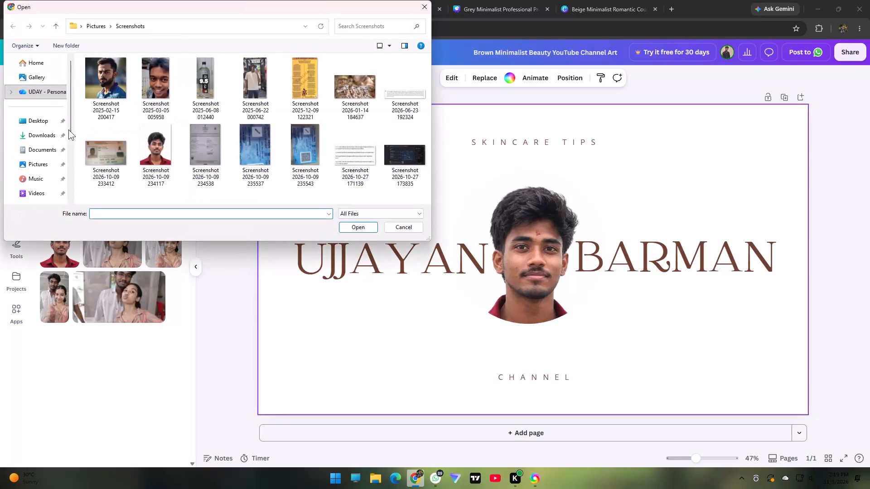
Browse the Documents, This PC, Desktop, Home and Pictures locations for another image to upload.
left_click(41, 149)
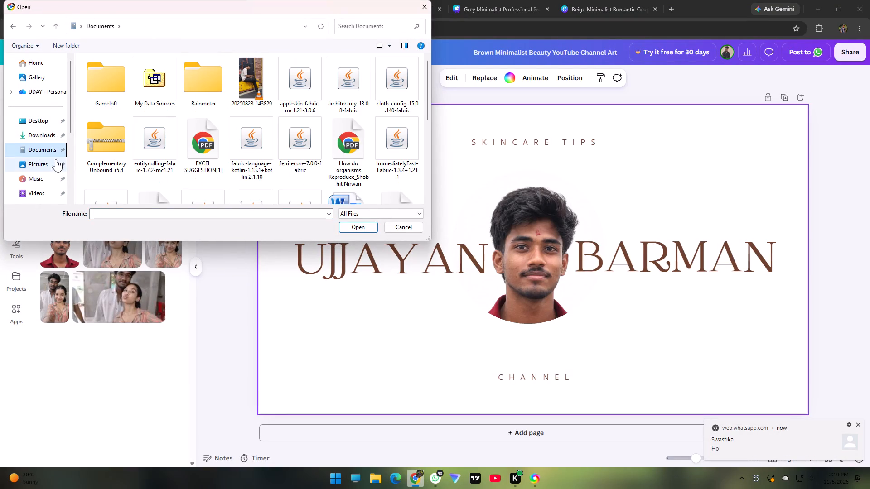
scroll(56, 184, "down", 3)
left_click(50, 156)
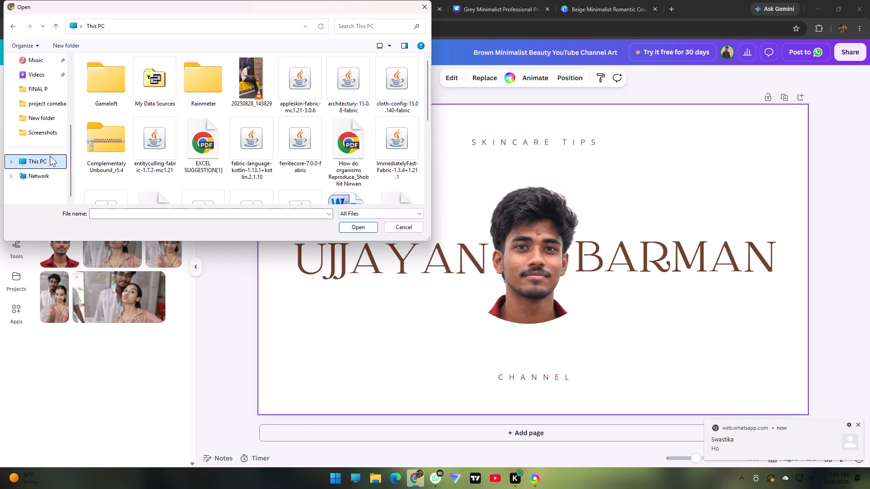
scroll(53, 128, "up", 2)
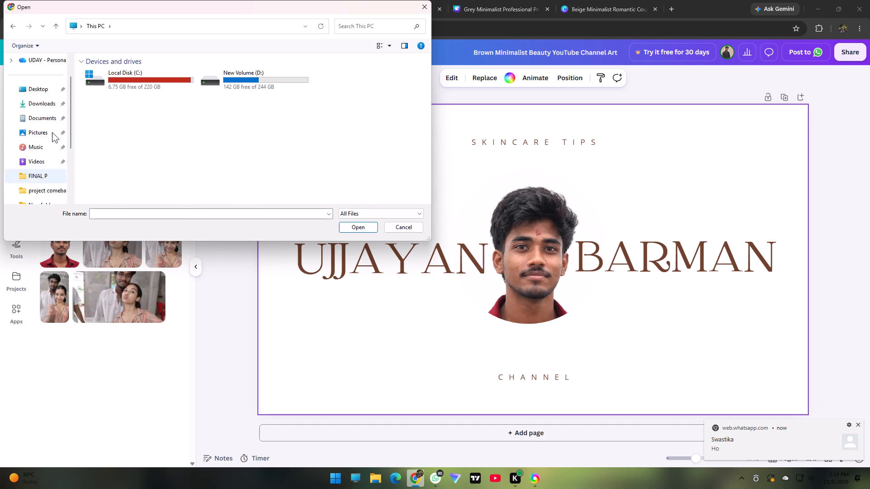
scroll(52, 132, "up", 5)
left_click(53, 122)
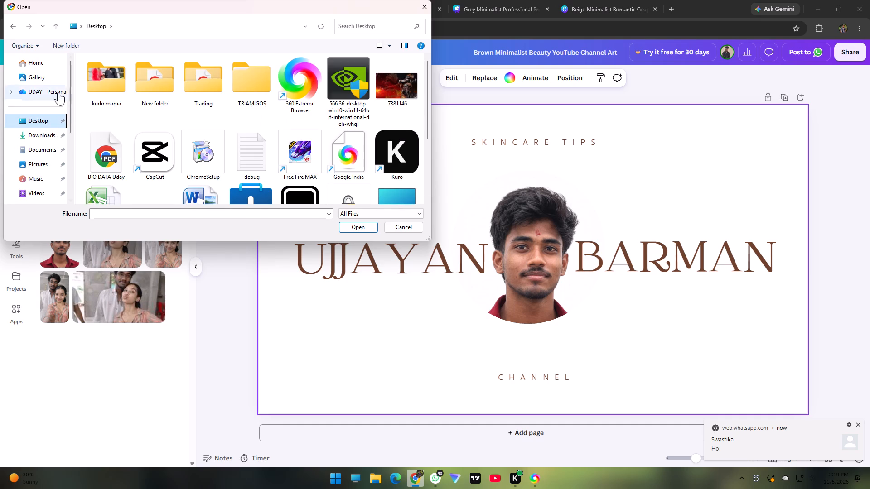
left_click(46, 58)
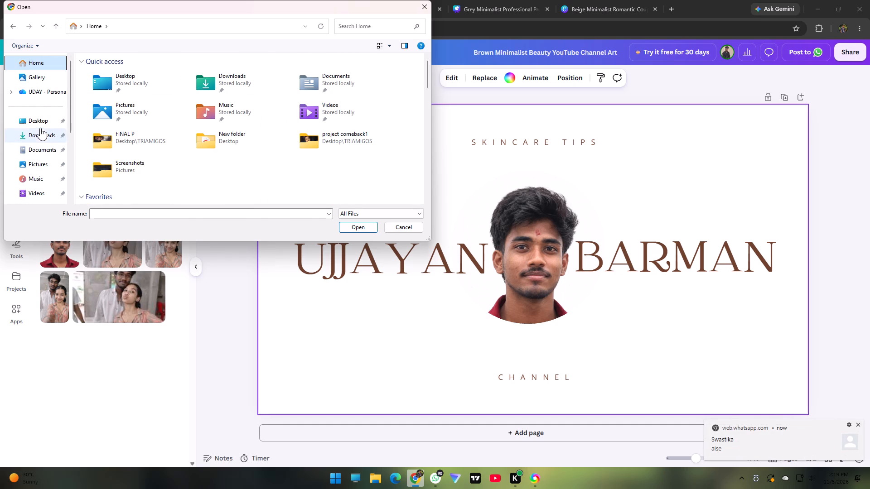
left_click(51, 161)
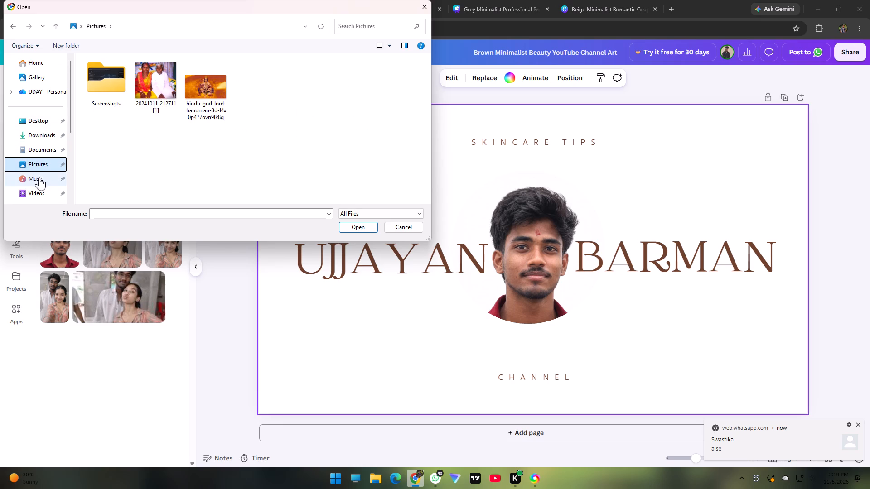
scroll(38, 178, "down", 2)
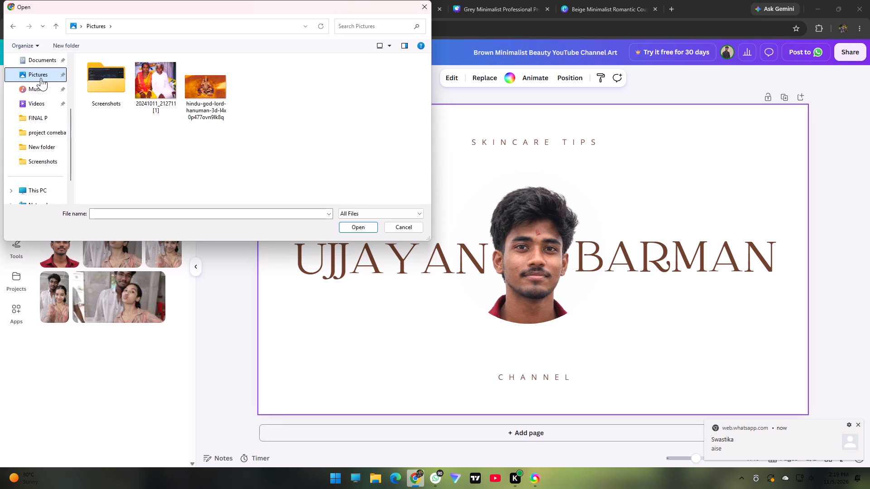
scroll(39, 75, "up", 8)
scroll(53, 174, "down", 3)
scroll(53, 174, "up", 3)
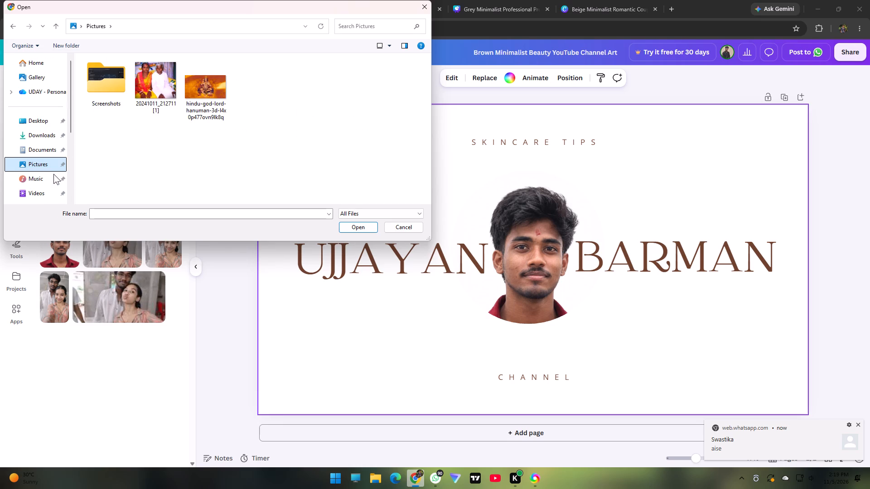
Look through Downloads, Documents, Pictures, Videos, project comeback1, New folder, Screenshots and This PC for an image to upload.
left_click(37, 131)
scroll(168, 105, "up", 4)
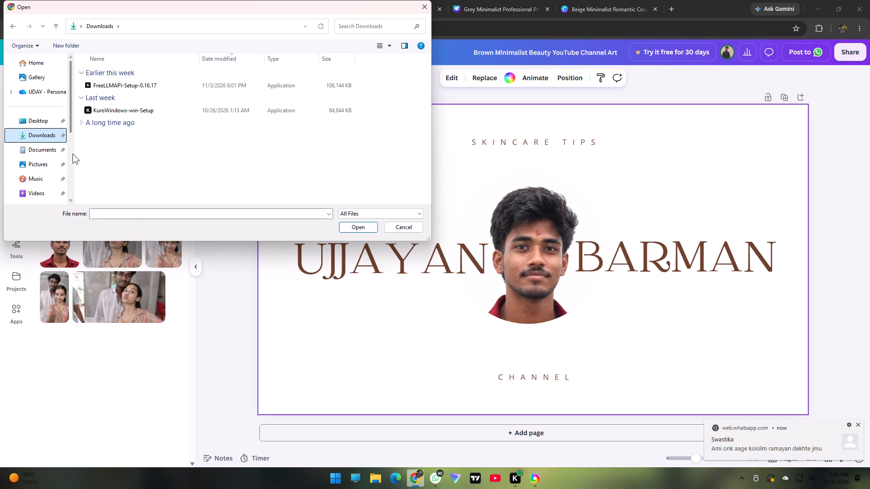
left_click(38, 150)
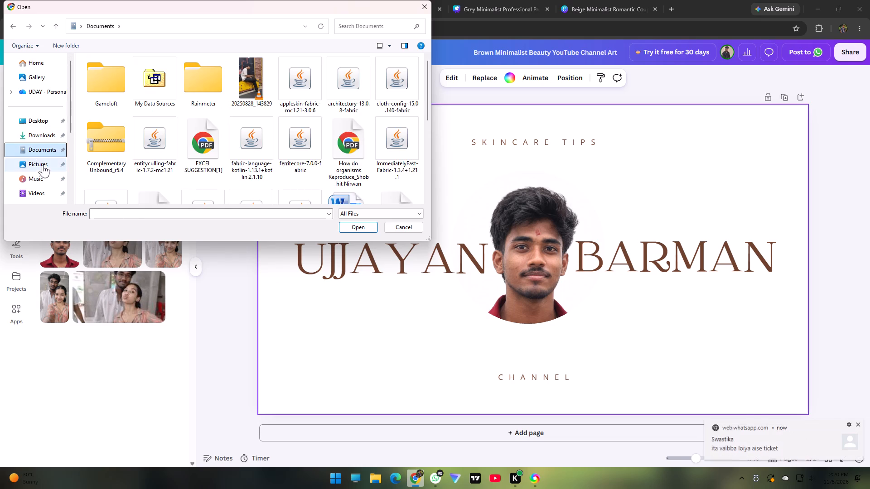
left_click(43, 169)
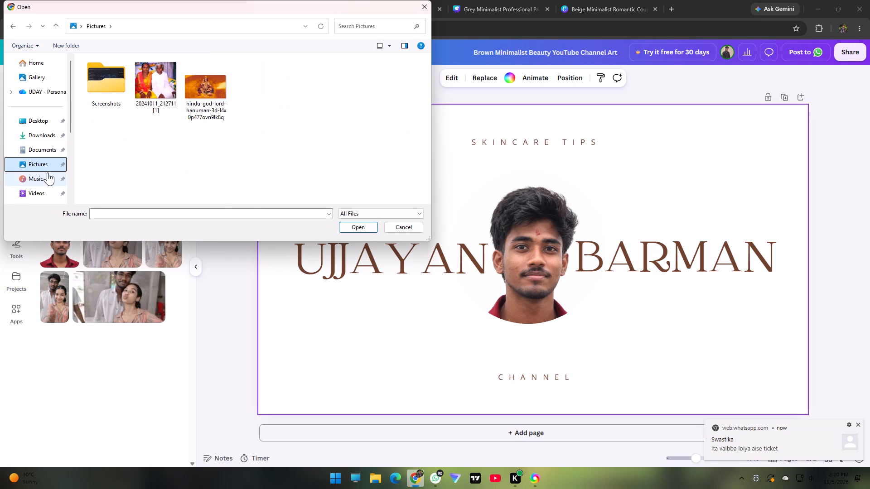
left_click(47, 173)
scroll(56, 179, "down", 2)
left_click(35, 100)
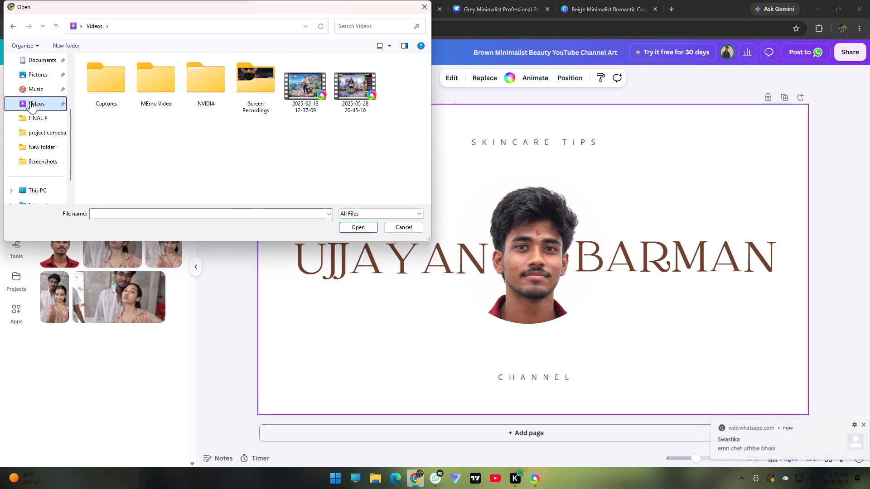
left_click(47, 118)
left_click(55, 132)
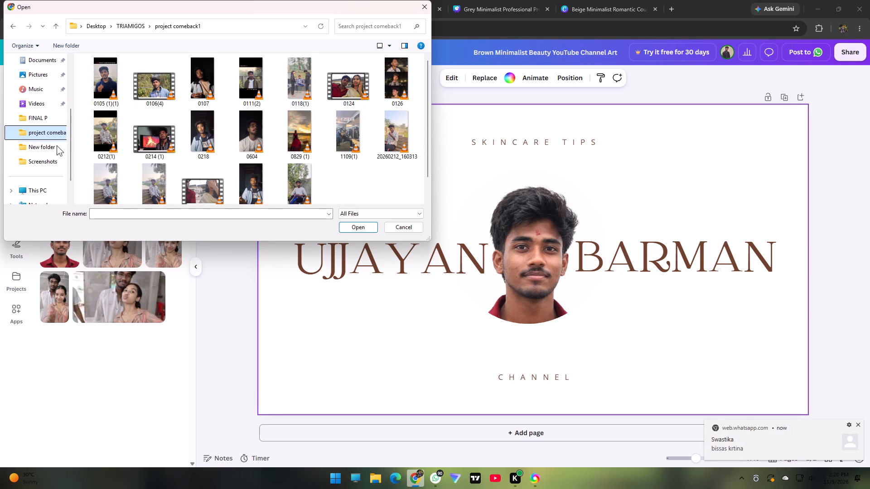
left_click(57, 145)
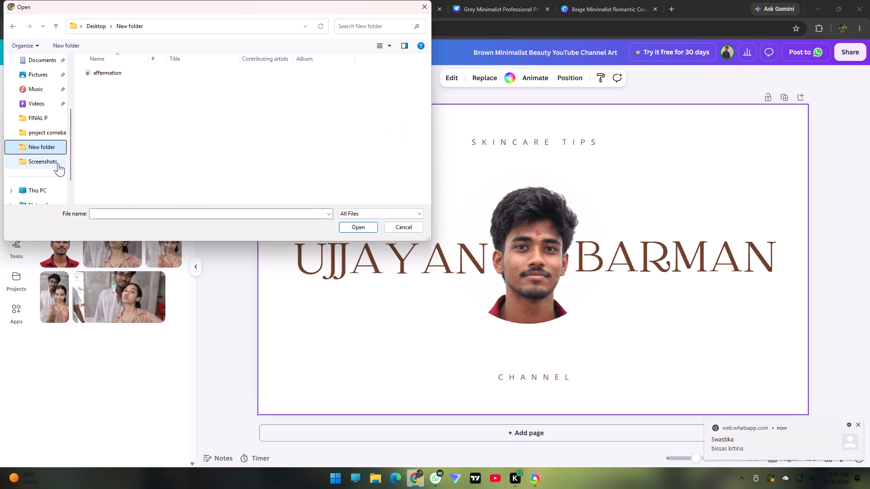
left_click(55, 158)
scroll(67, 177, "down", 2)
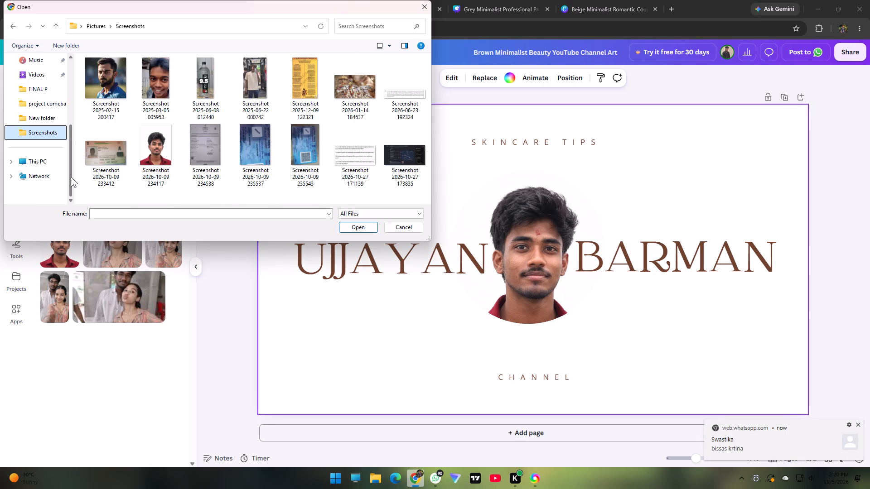
scroll(49, 175, "down", 2)
left_click(44, 166)
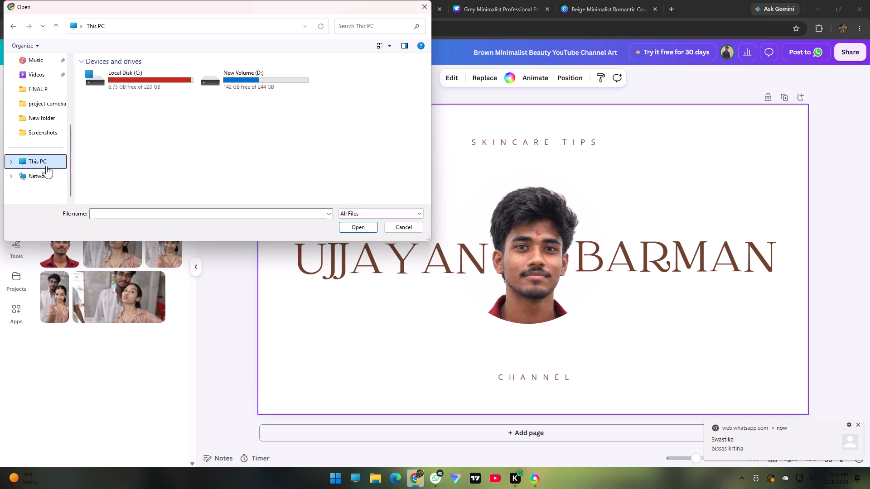
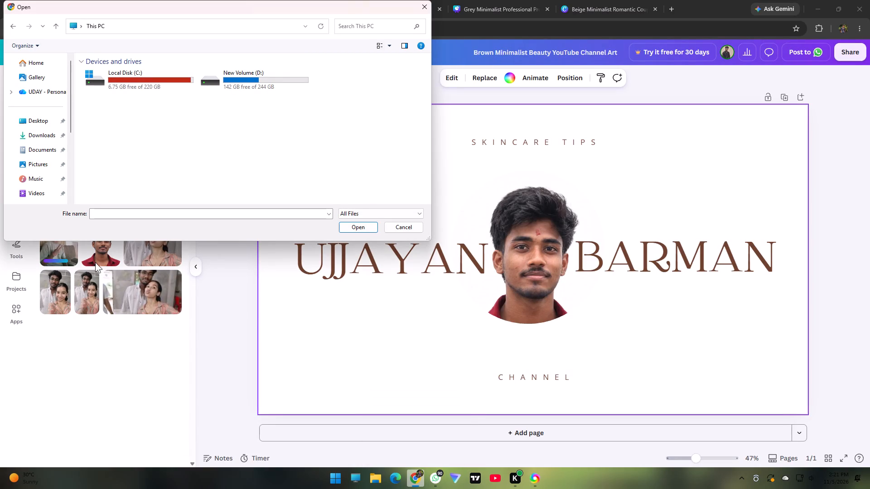
Fill the circular frame with the uploaded photo of the man against the slatted wall, and shift the frame slightly lower.
left_click(421, 5)
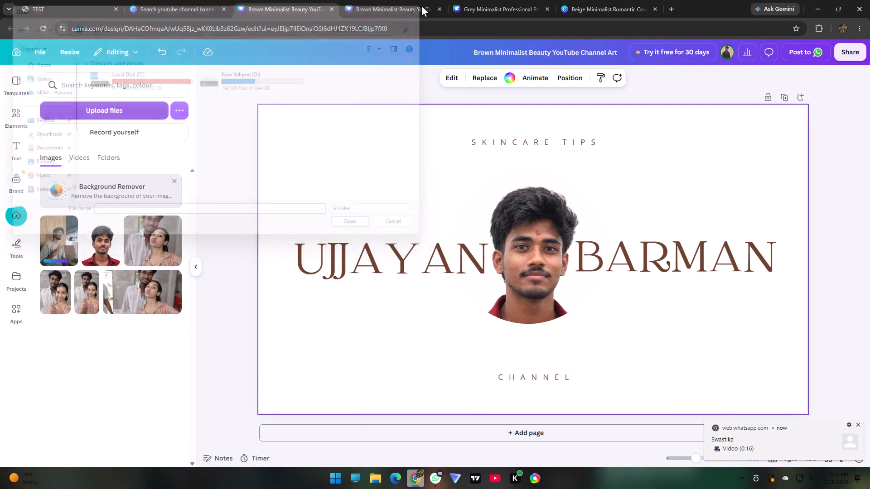
left_click_drag(58, 250, 469, 287)
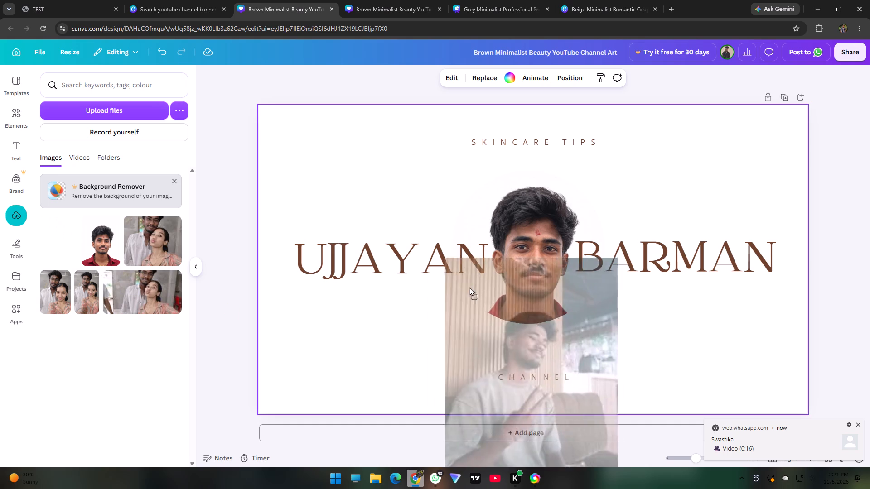
left_click_drag(469, 287, 498, 249)
left_click_drag(492, 235, 486, 216)
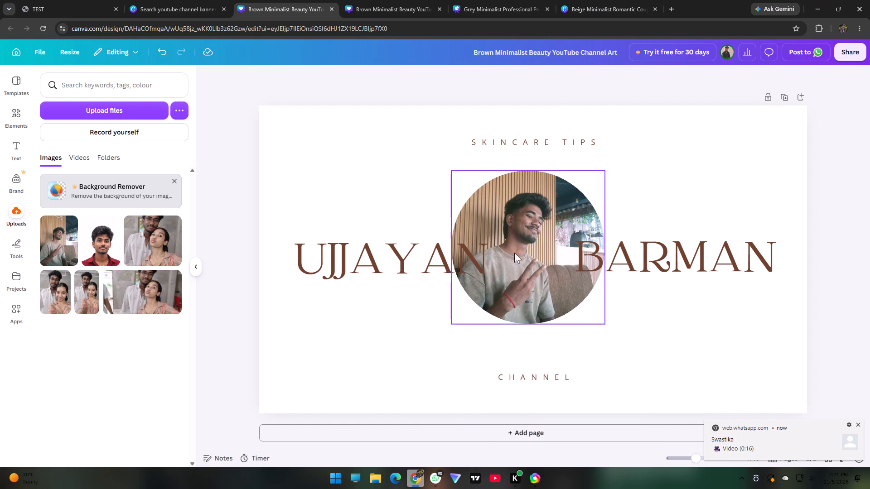
left_click_drag(514, 253, 517, 273)
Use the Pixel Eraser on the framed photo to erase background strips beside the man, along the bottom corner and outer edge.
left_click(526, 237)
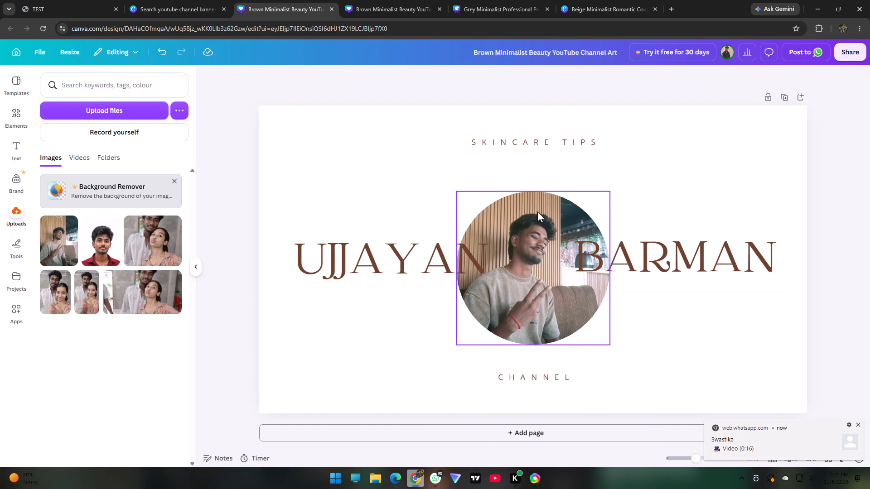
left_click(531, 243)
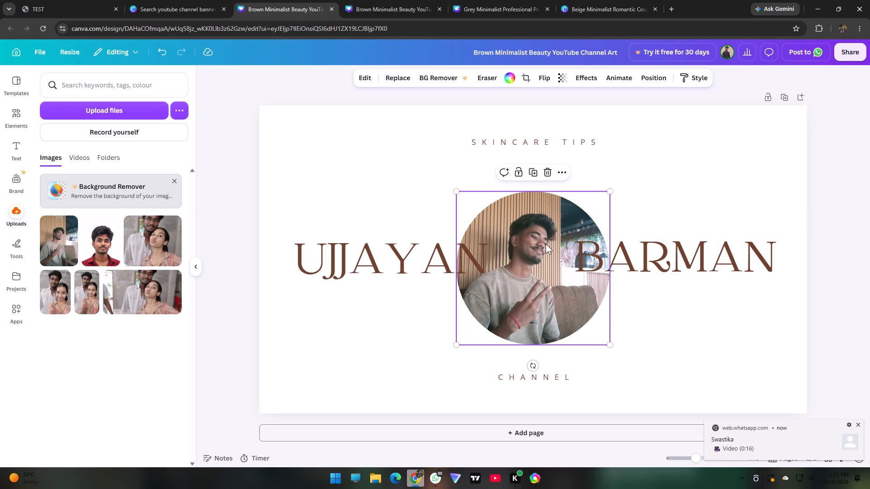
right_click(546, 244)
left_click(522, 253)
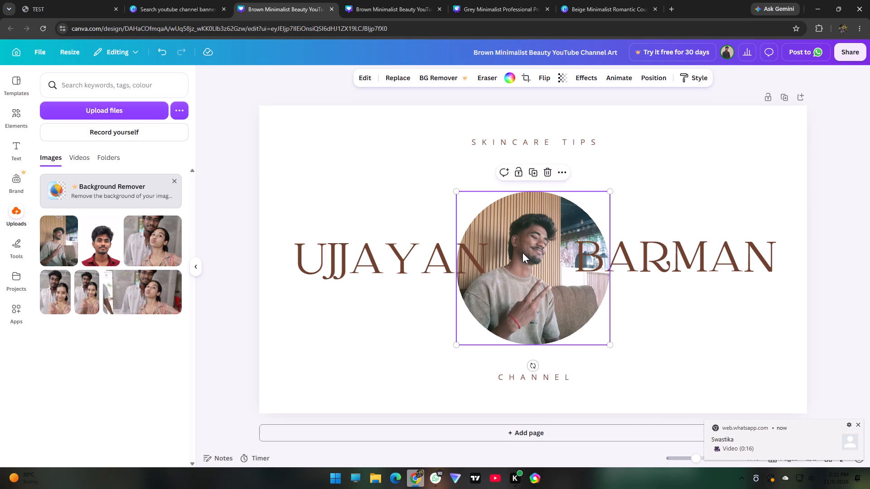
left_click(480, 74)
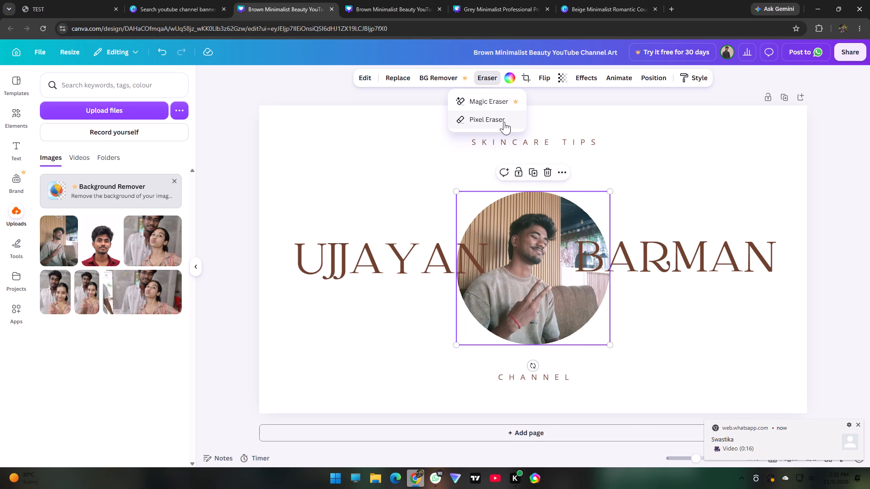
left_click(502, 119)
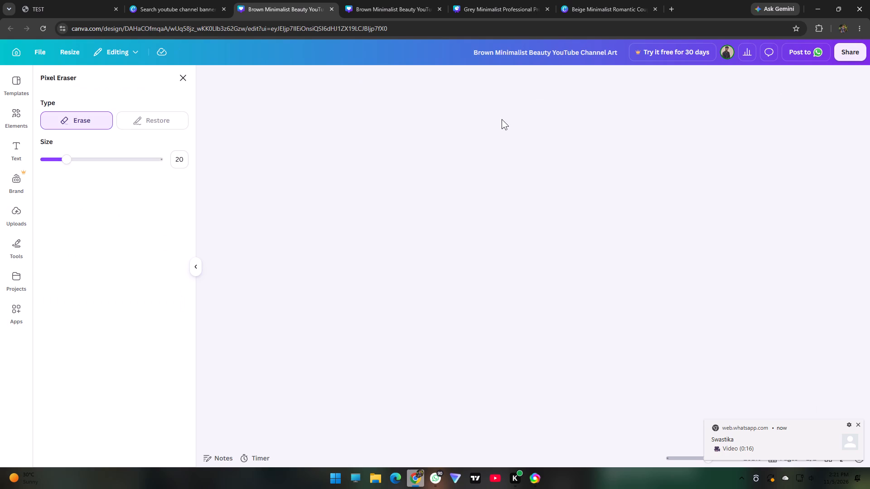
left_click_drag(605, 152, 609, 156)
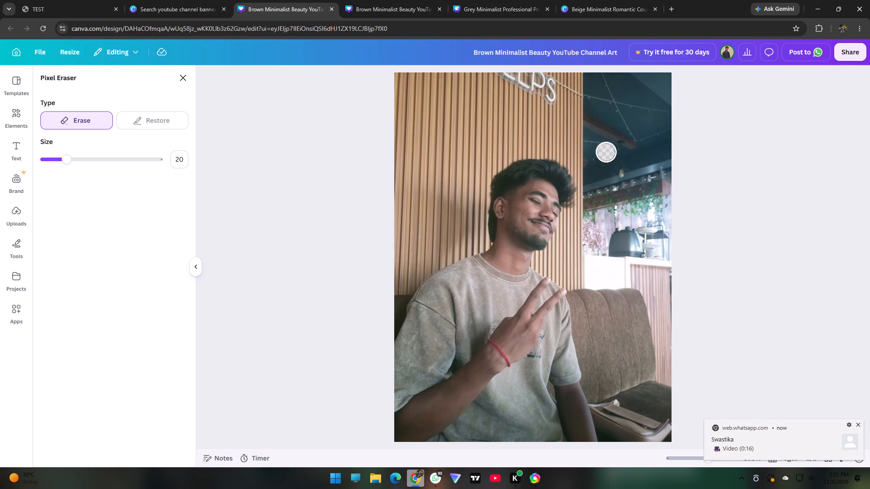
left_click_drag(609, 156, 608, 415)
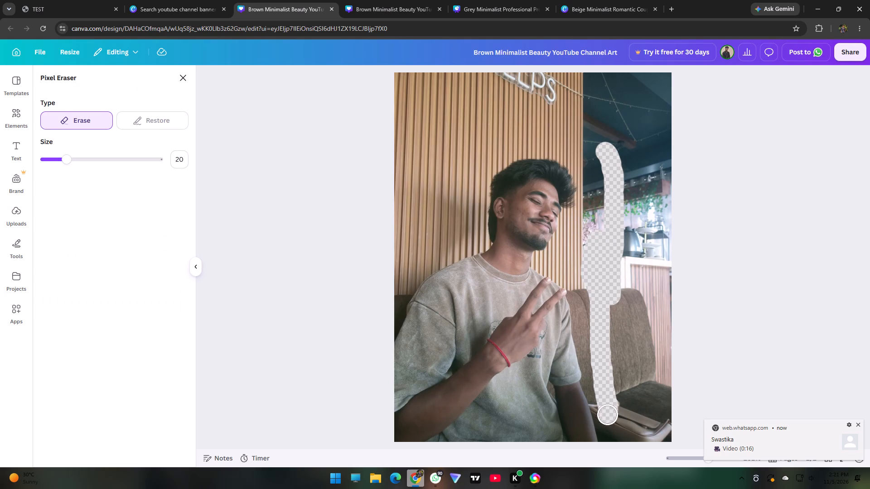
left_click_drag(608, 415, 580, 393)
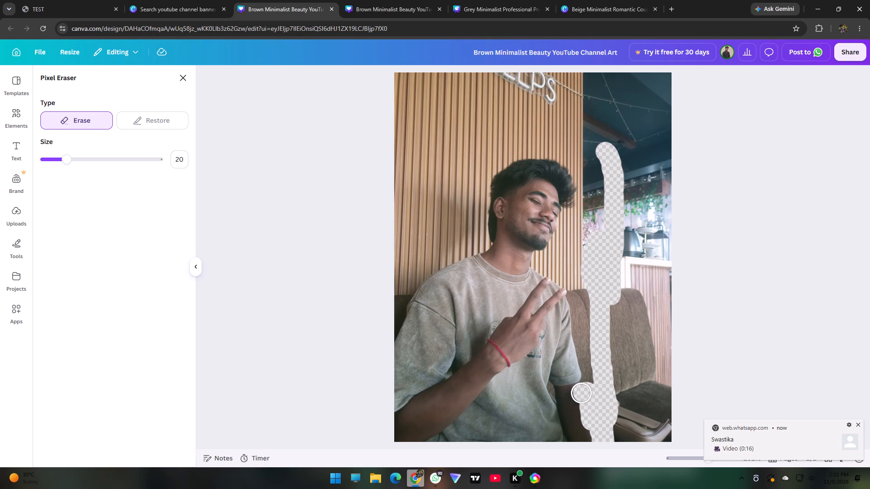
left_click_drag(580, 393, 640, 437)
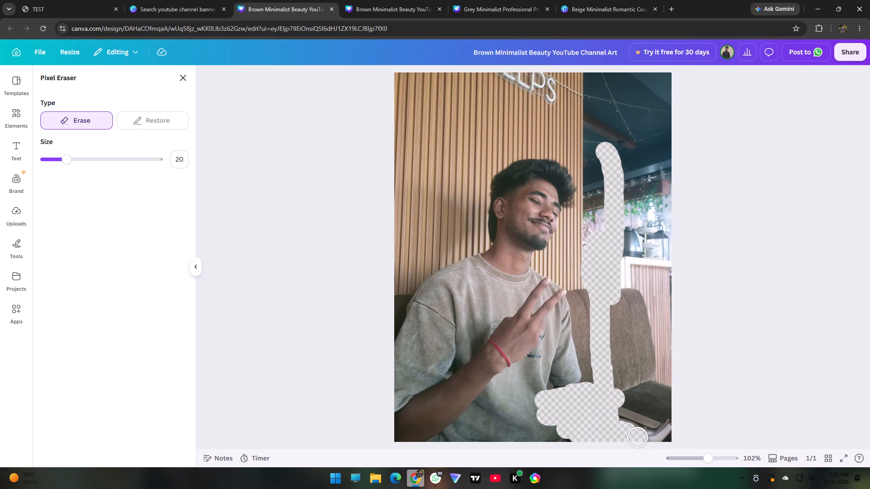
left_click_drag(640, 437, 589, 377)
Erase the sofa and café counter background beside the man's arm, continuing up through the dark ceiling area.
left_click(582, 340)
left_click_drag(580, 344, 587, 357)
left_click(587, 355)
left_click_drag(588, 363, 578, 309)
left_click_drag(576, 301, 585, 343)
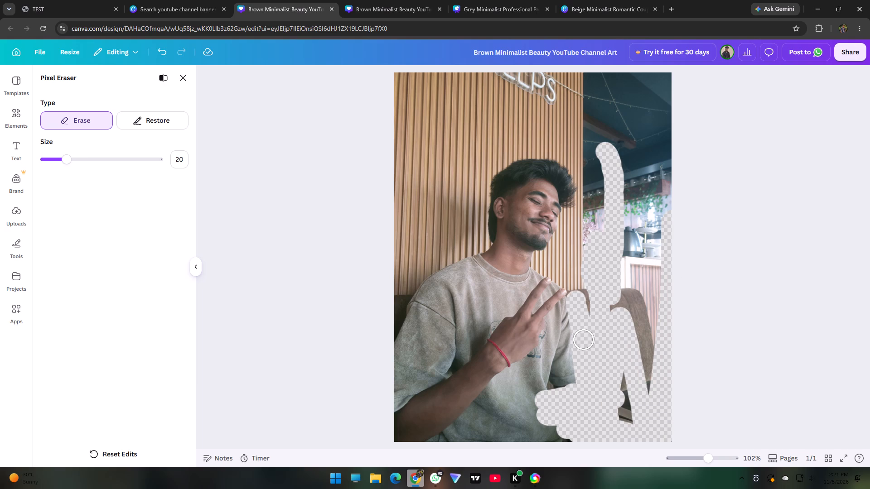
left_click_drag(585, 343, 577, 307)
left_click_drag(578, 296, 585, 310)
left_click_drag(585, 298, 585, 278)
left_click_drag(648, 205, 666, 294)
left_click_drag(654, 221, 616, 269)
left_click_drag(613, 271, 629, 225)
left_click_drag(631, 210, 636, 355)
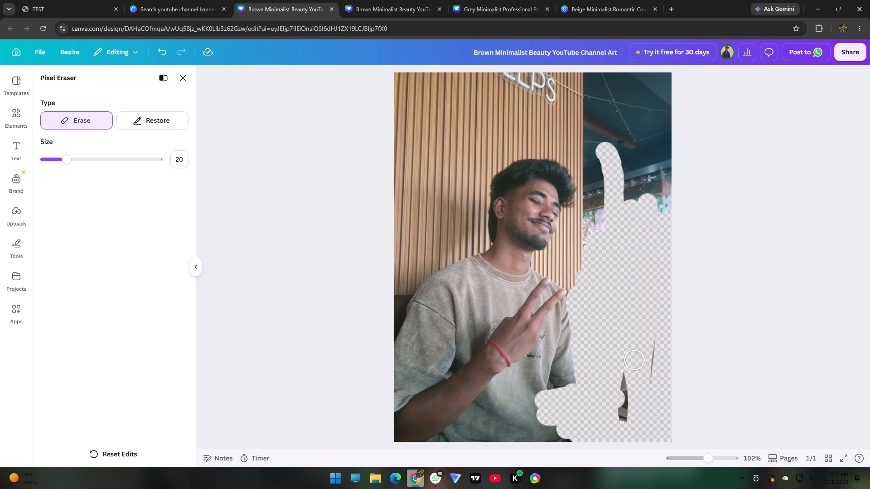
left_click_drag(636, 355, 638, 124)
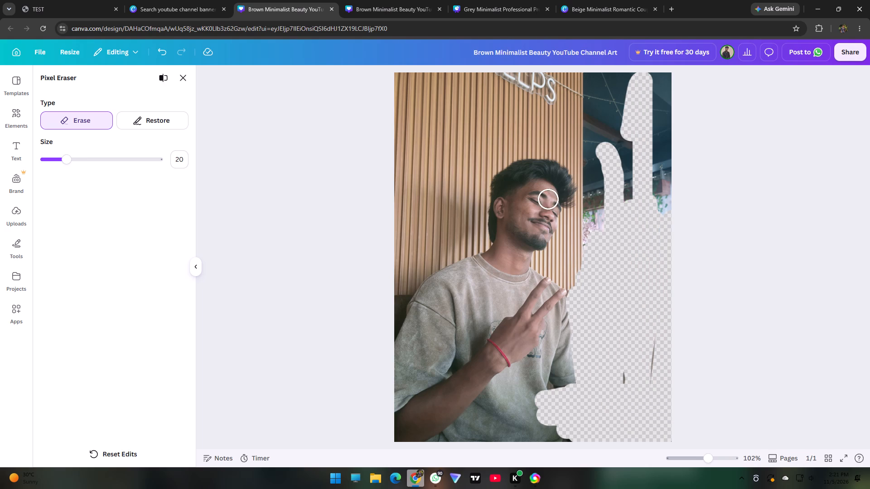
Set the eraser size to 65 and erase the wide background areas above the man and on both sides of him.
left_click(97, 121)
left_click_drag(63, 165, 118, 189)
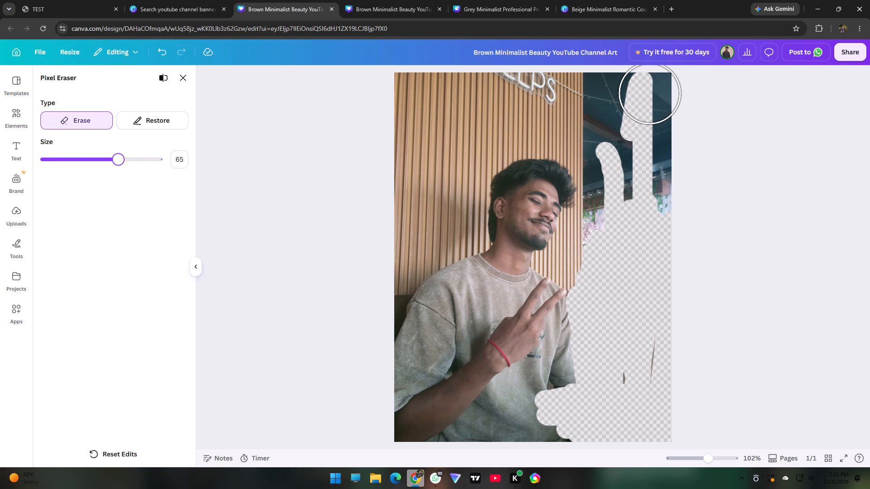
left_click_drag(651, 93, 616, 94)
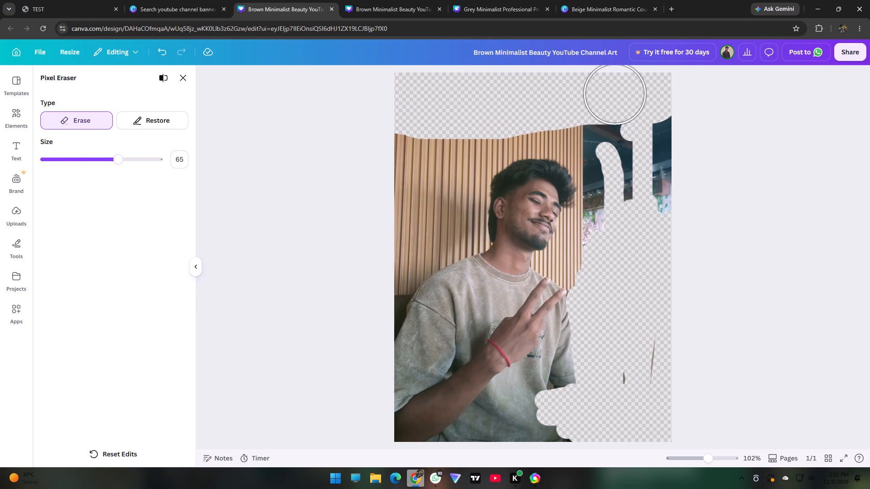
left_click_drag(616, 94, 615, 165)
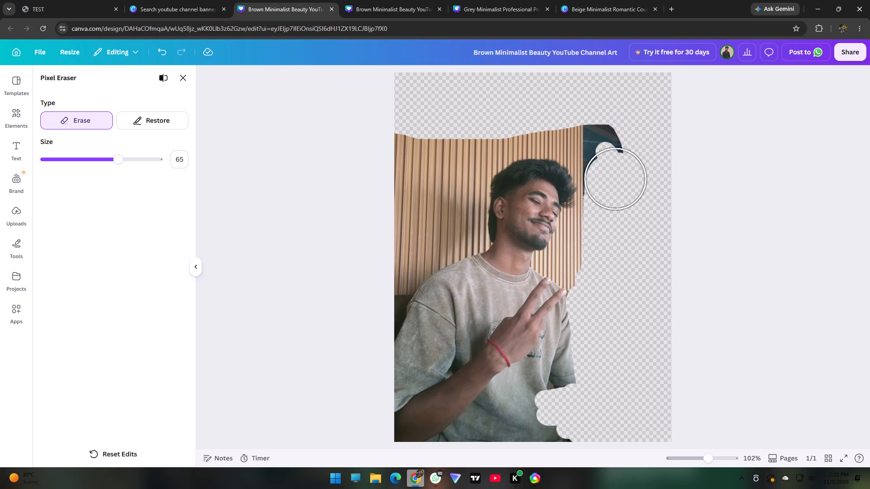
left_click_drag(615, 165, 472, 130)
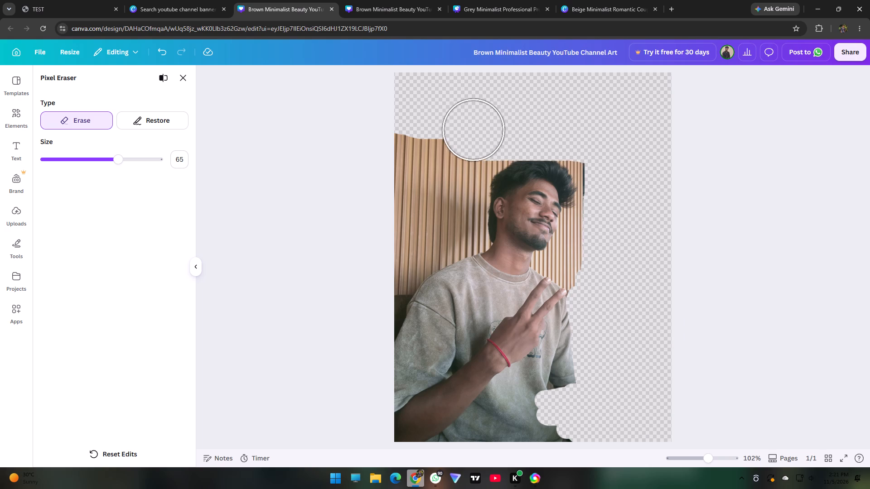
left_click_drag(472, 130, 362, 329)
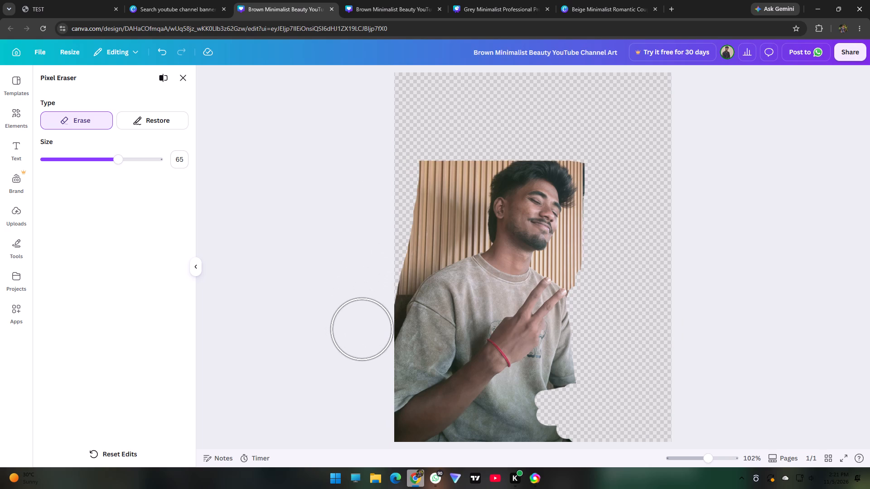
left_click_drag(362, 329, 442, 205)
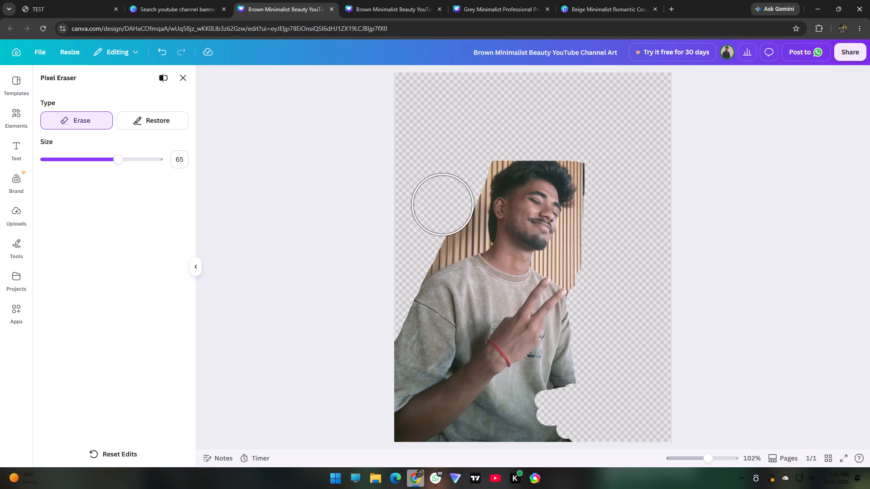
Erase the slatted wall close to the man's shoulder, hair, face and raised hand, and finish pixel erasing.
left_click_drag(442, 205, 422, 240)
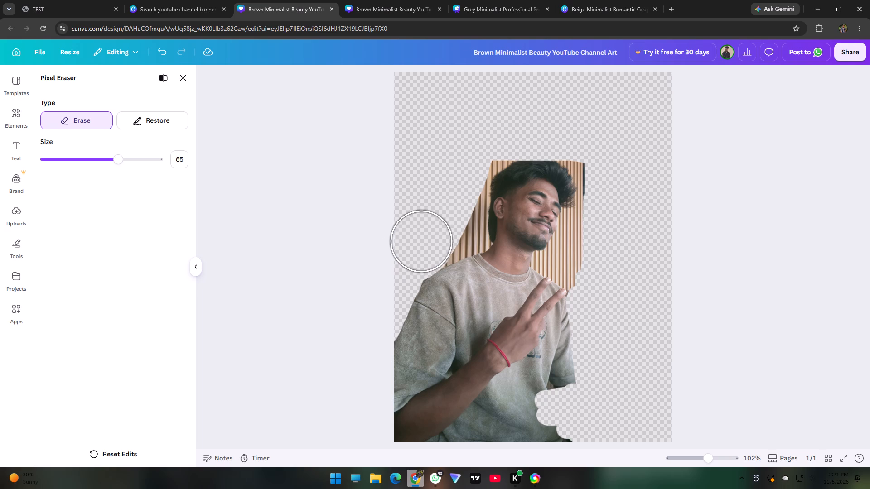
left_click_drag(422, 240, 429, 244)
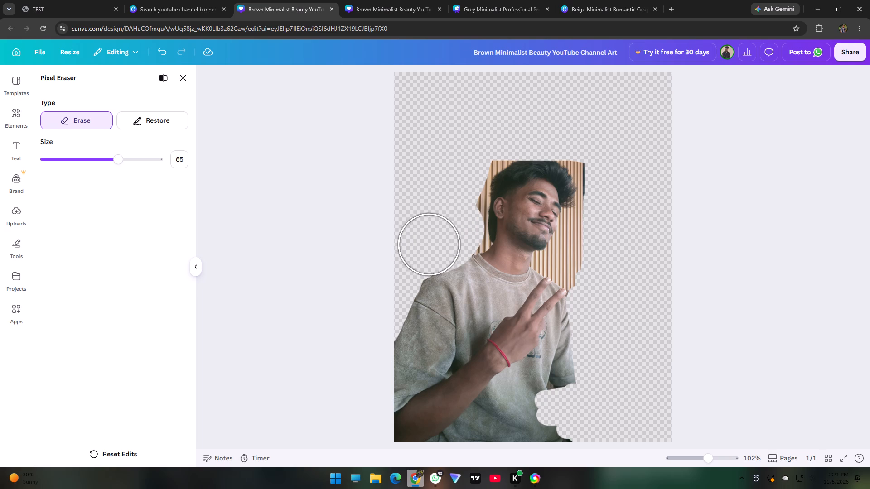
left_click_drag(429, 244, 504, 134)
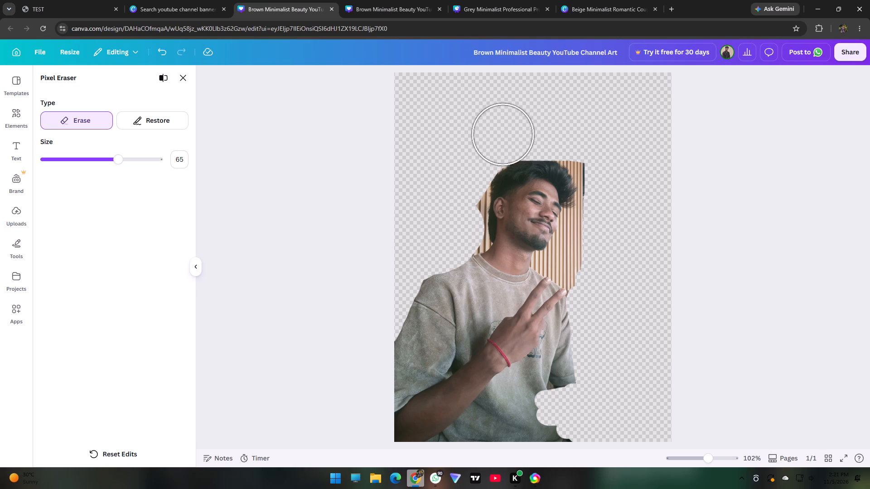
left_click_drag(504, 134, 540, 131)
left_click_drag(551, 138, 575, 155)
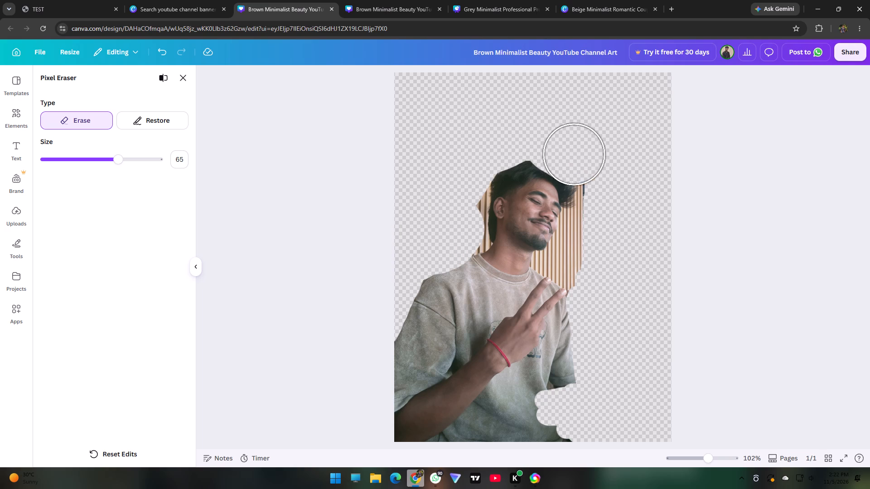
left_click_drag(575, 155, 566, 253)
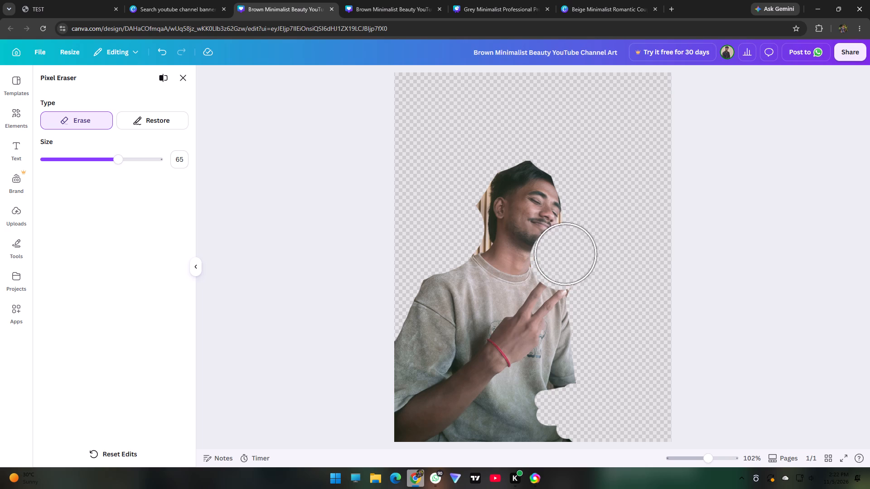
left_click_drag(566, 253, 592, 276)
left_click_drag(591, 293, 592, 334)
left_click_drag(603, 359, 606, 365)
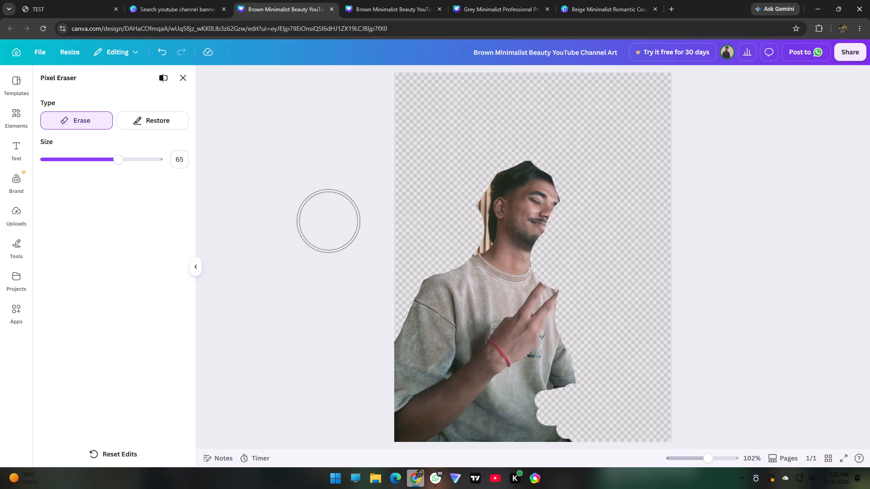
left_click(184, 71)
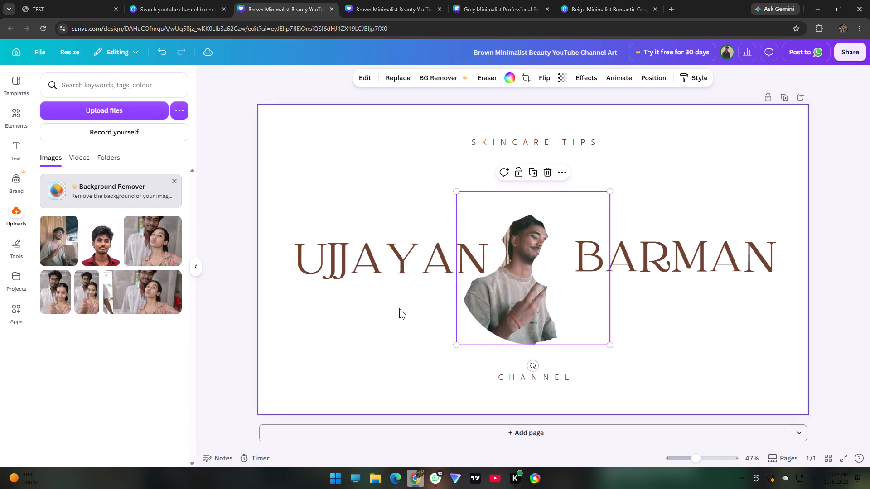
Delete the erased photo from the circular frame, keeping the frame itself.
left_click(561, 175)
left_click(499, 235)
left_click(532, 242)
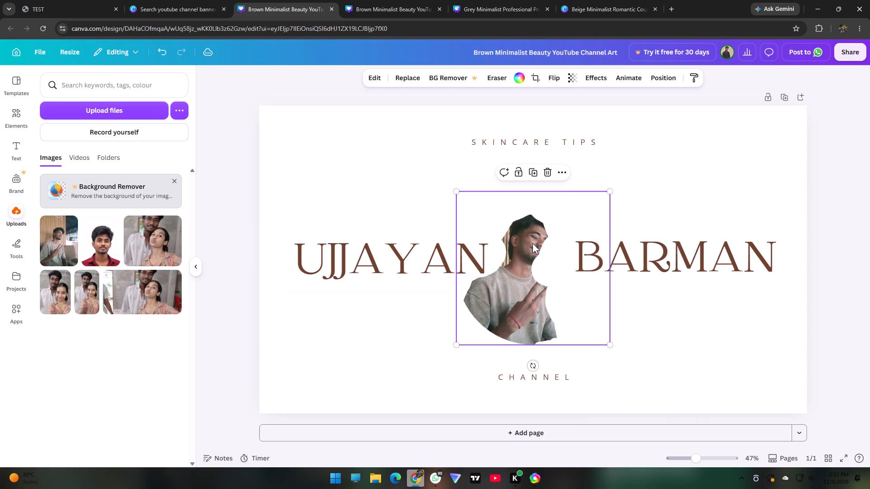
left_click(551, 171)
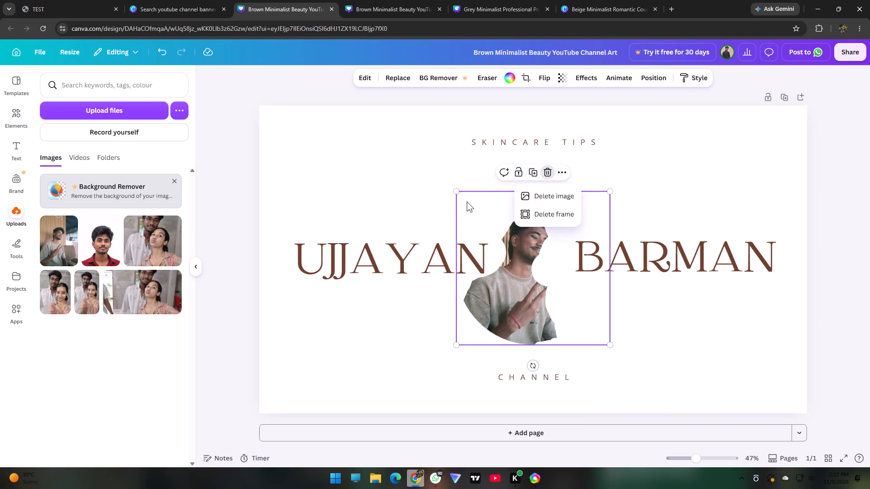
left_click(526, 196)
Place the original slatted-wall photo back into the circular frame and nudge the frame slightly between the two name texts.
left_click(58, 241)
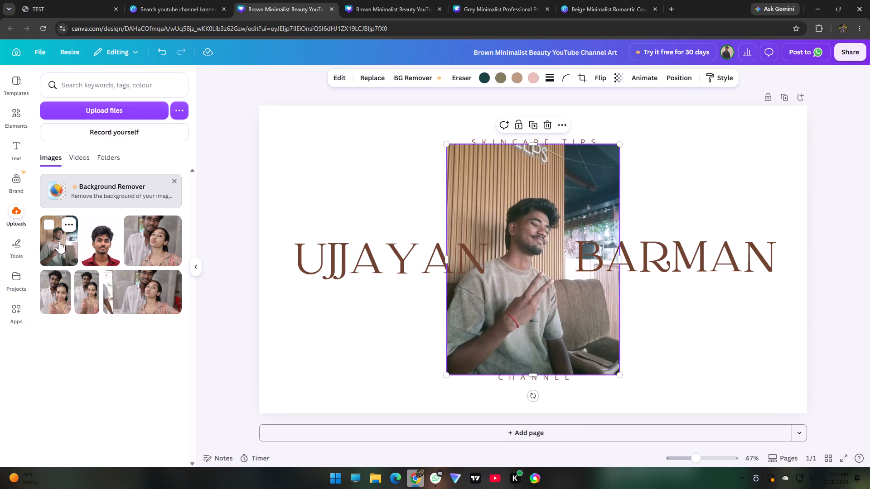
left_click_drag(529, 292, 533, 304)
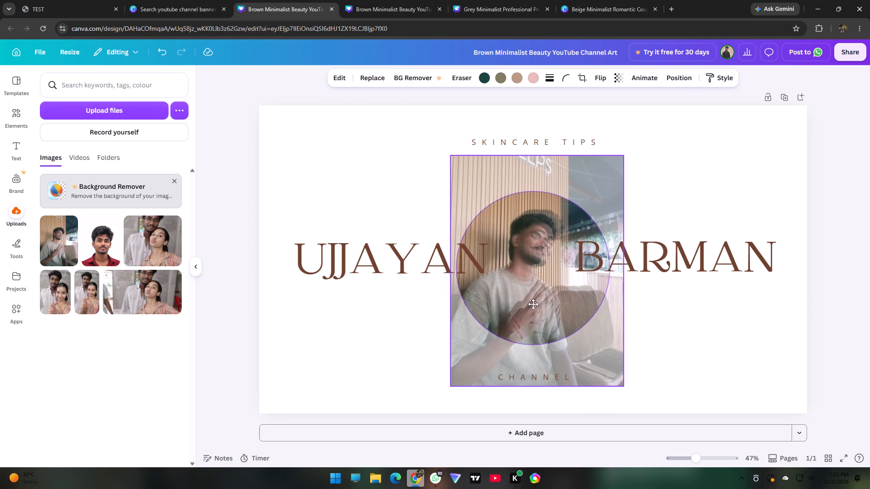
left_click_drag(533, 304, 531, 305)
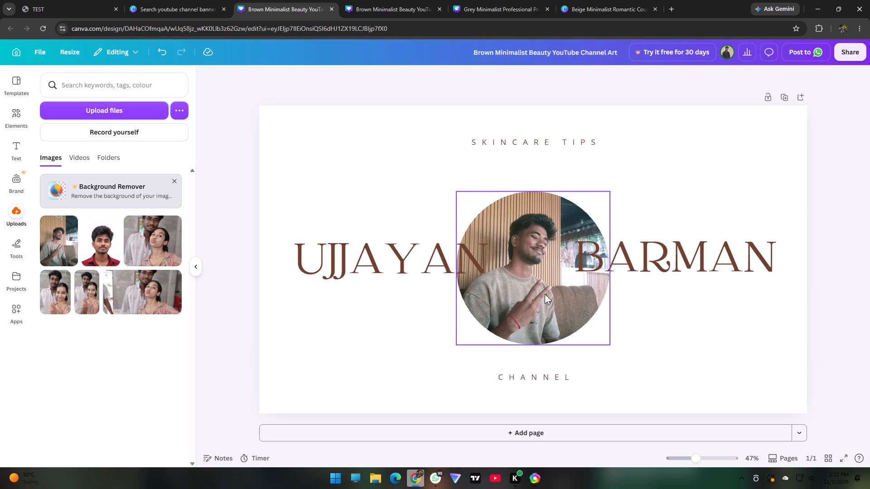
left_click_drag(533, 282, 539, 279)
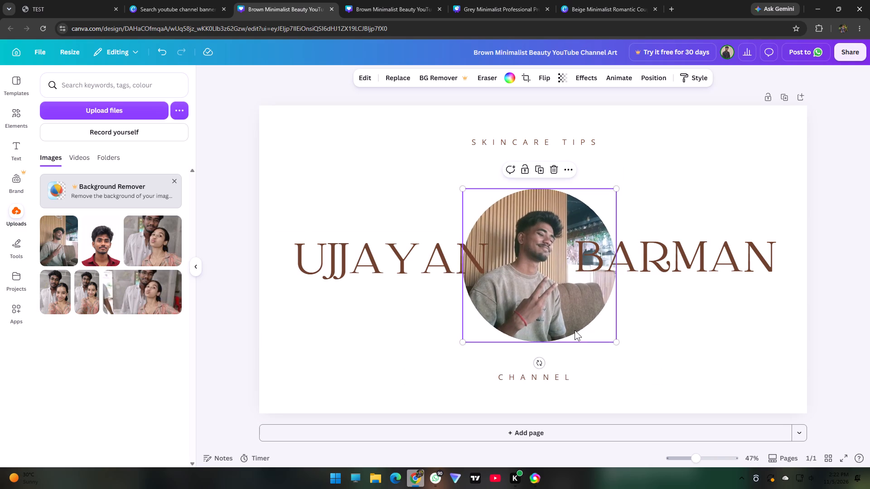
Detach the slatted-wall photo from the circular frame between the two name texts.
left_click(532, 292)
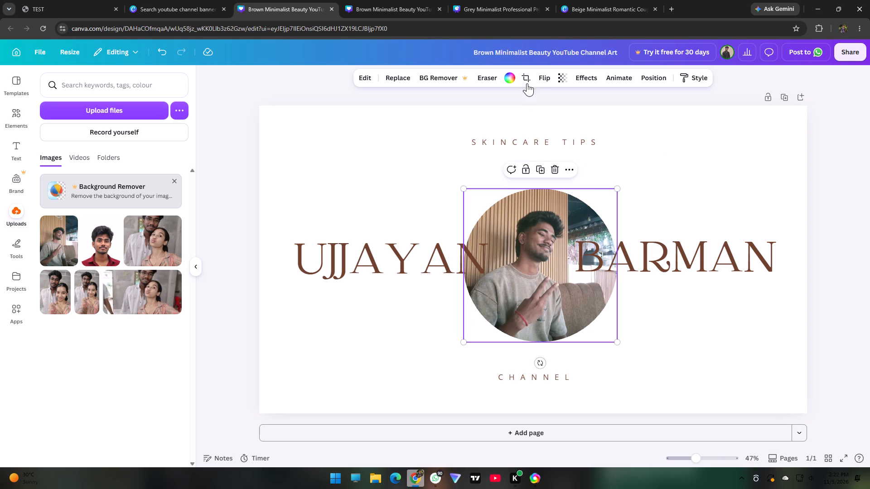
left_click(532, 249)
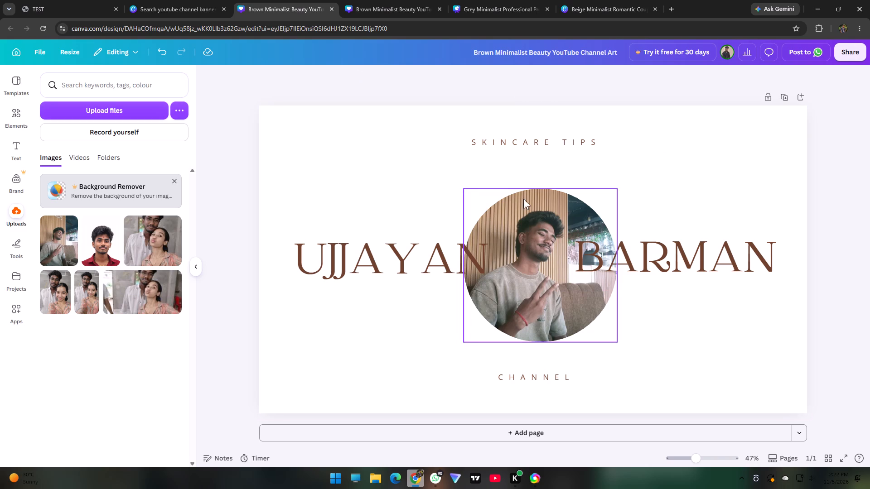
left_click(540, 222)
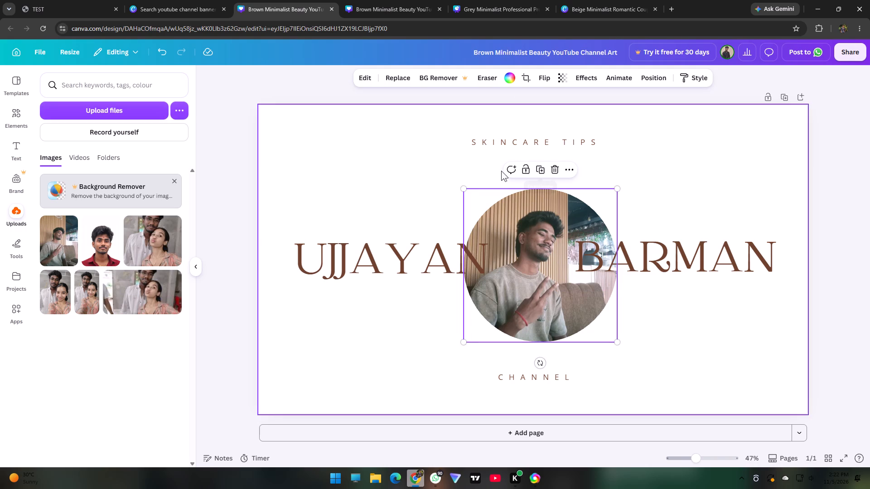
left_click(570, 168)
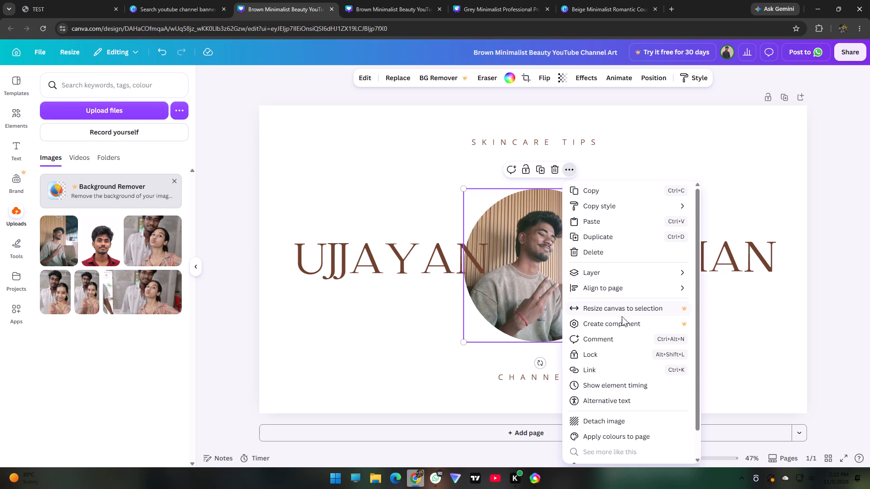
scroll(619, 380, "down", 2)
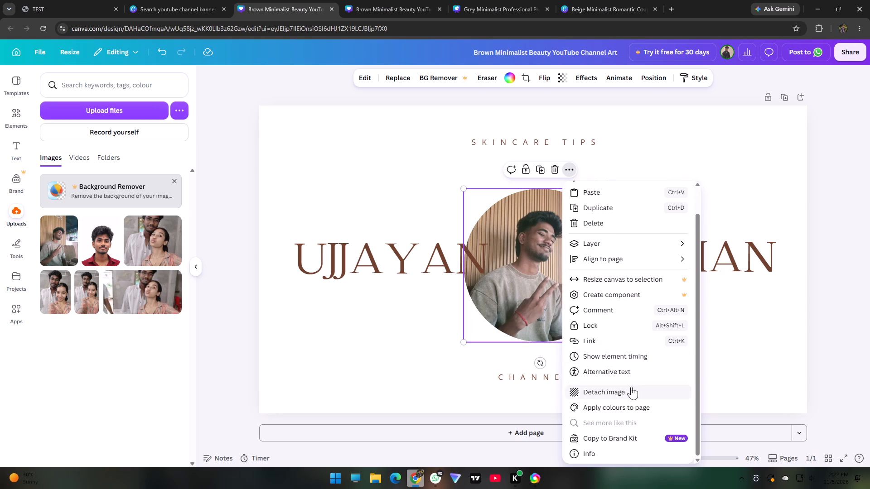
left_click(630, 387)
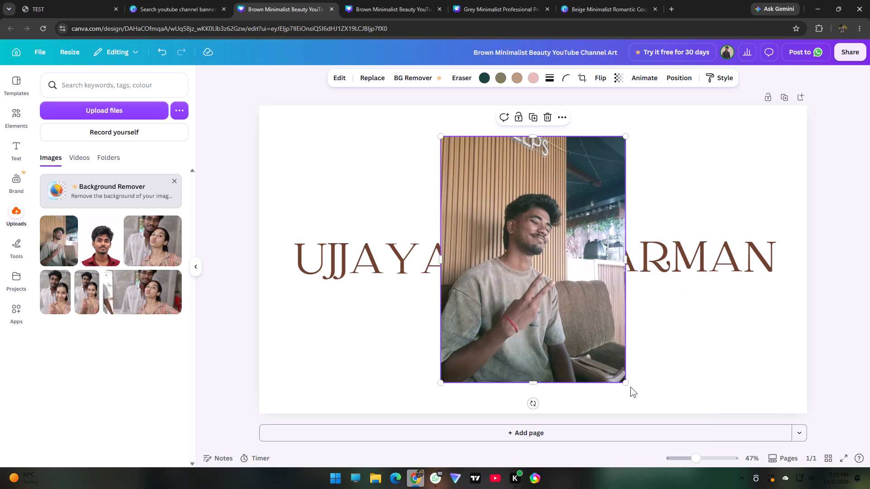
Select the detached slatted-wall photo and look through the further actions available for it.
left_click(567, 335)
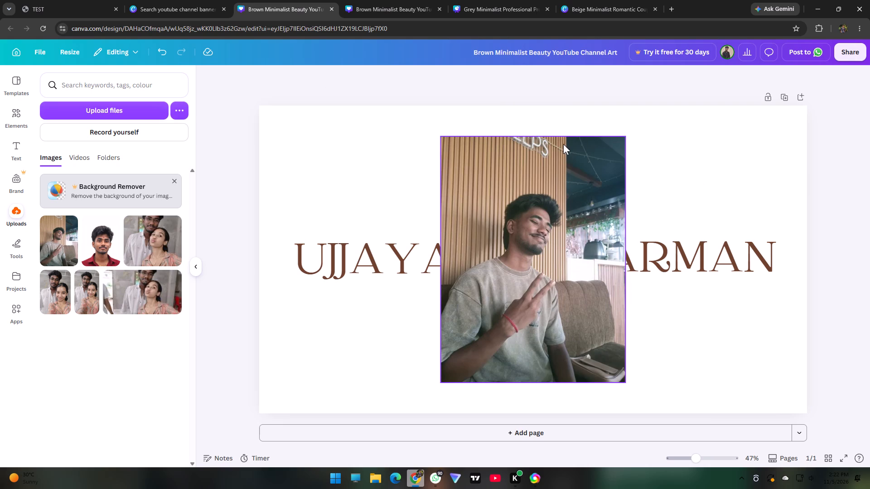
left_click(580, 154)
left_click(563, 118)
scroll(642, 414, "down", 4)
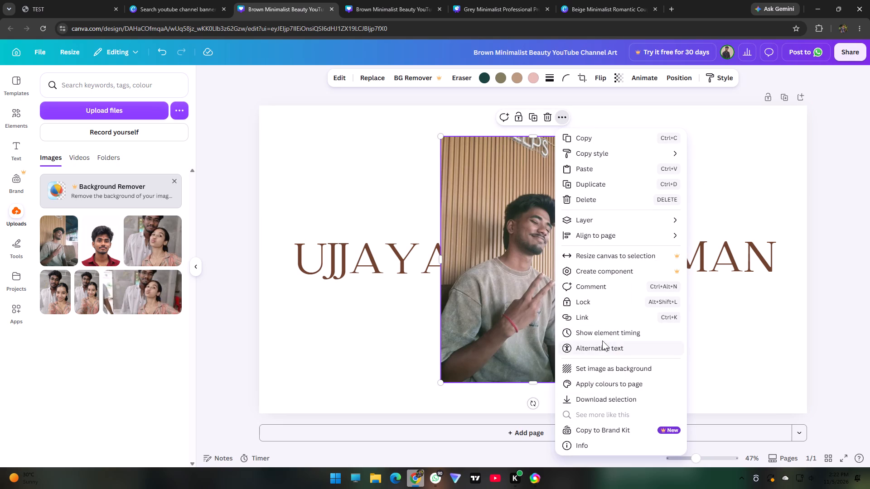
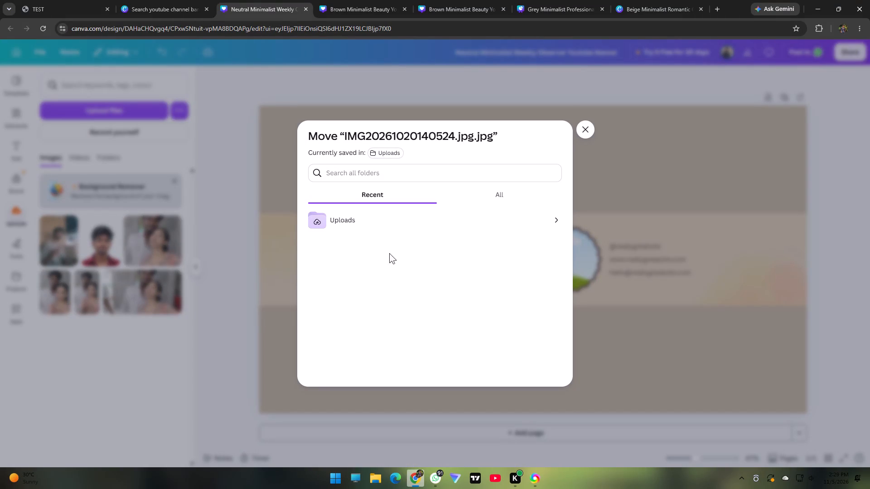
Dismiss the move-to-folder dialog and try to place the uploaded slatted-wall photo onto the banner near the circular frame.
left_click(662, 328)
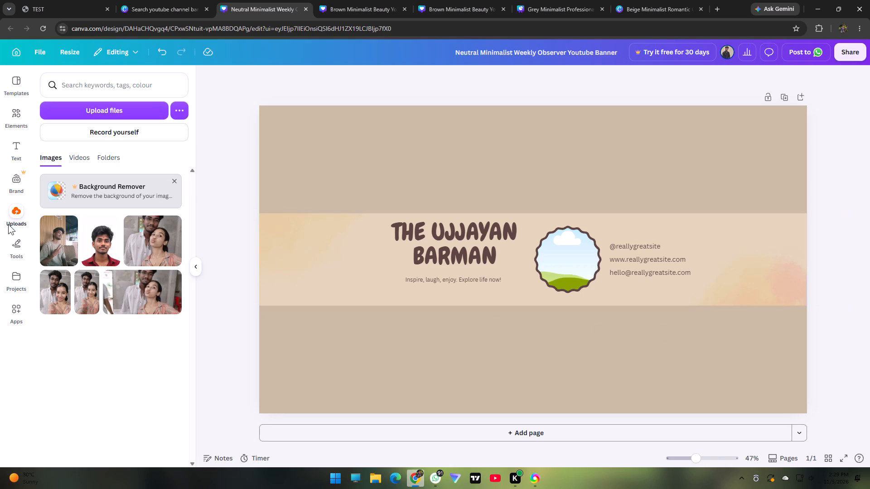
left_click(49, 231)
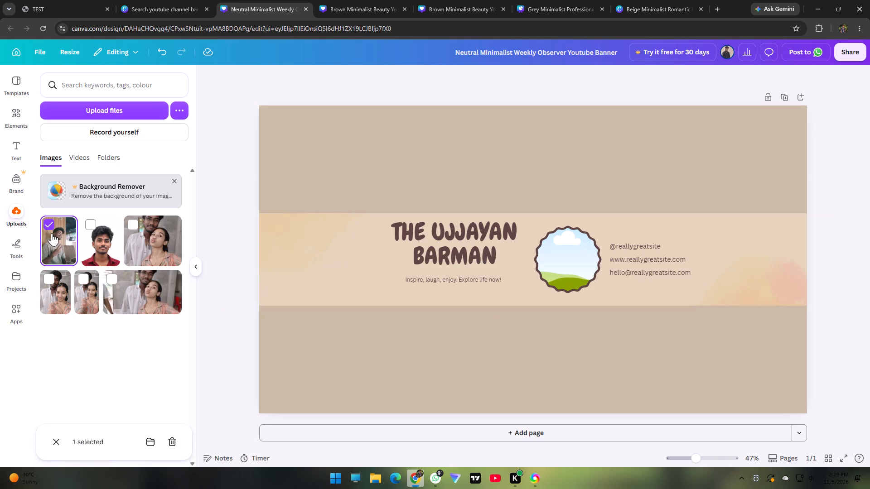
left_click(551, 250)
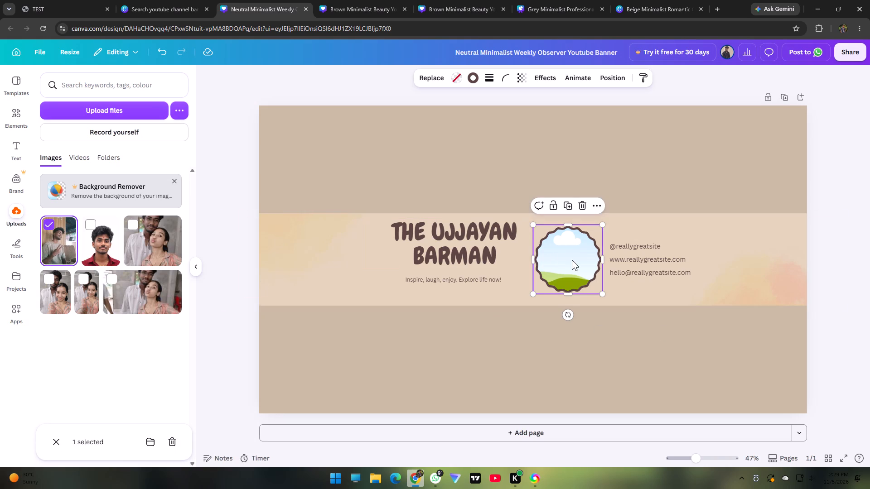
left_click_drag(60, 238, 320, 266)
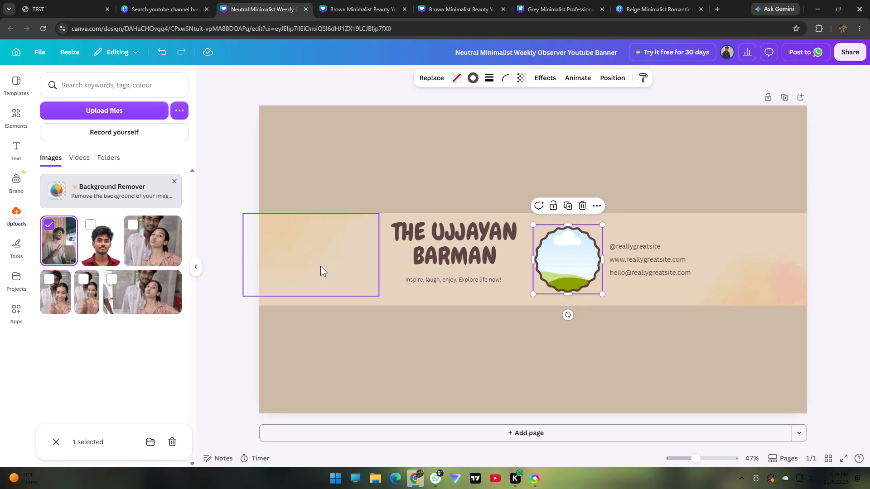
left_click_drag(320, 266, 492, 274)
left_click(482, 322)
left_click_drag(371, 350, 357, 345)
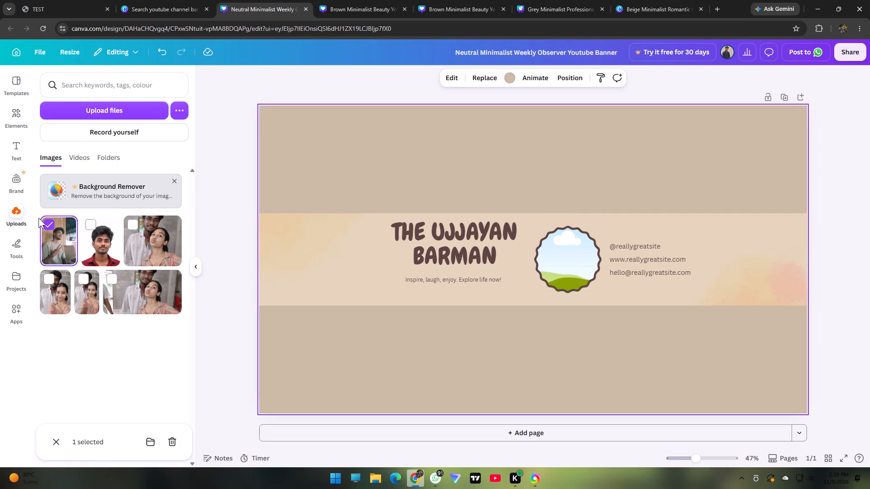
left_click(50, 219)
Add the uploaded slatted-wall photo to the banner and position it over the circular frame.
left_click(56, 240)
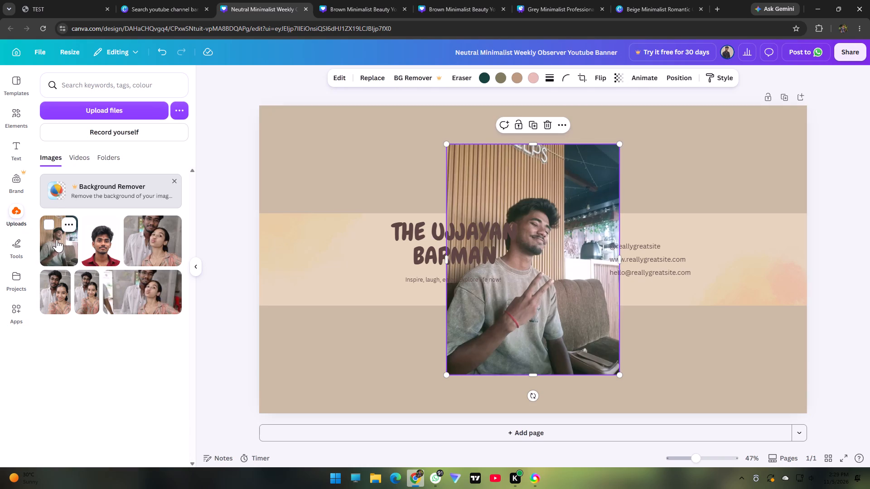
left_click_drag(531, 284, 576, 314)
left_click_drag(578, 311, 579, 298)
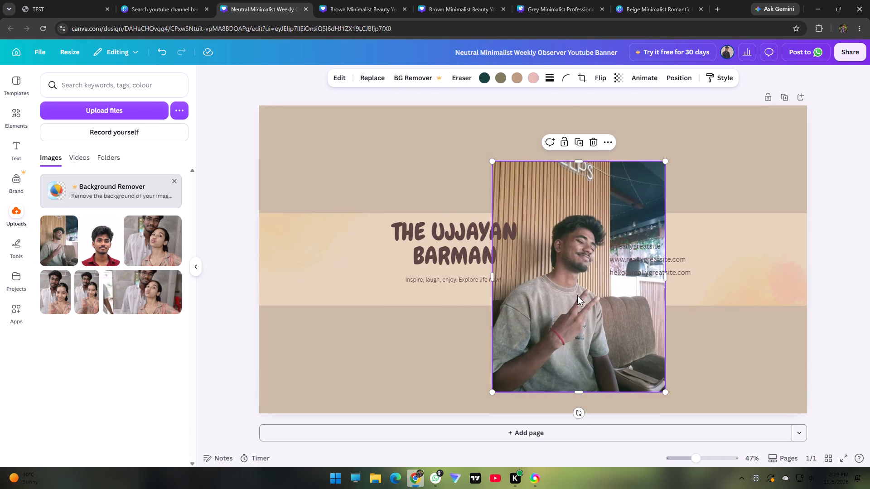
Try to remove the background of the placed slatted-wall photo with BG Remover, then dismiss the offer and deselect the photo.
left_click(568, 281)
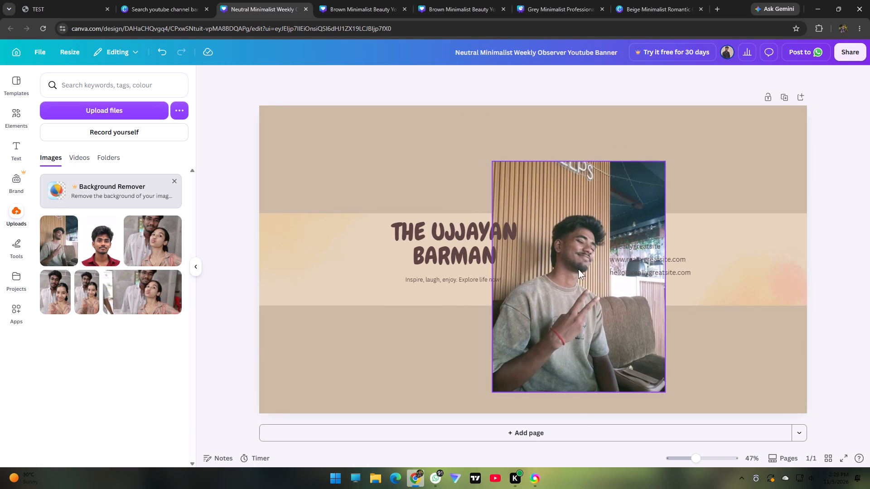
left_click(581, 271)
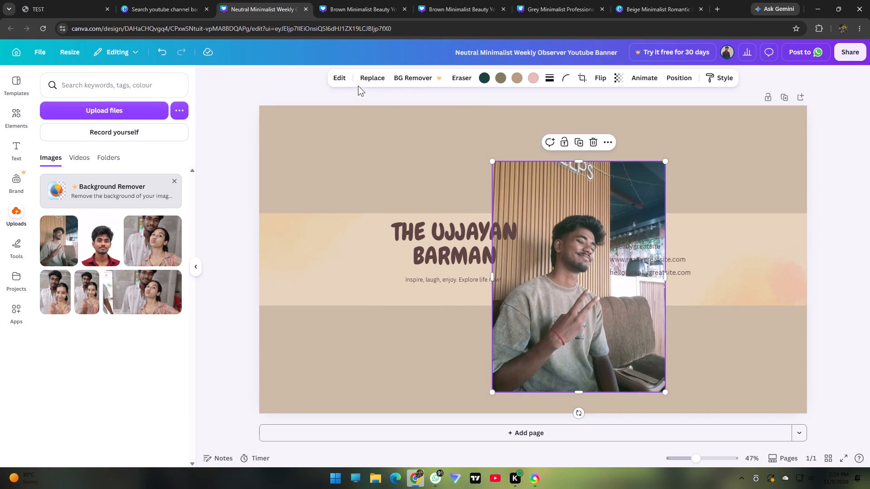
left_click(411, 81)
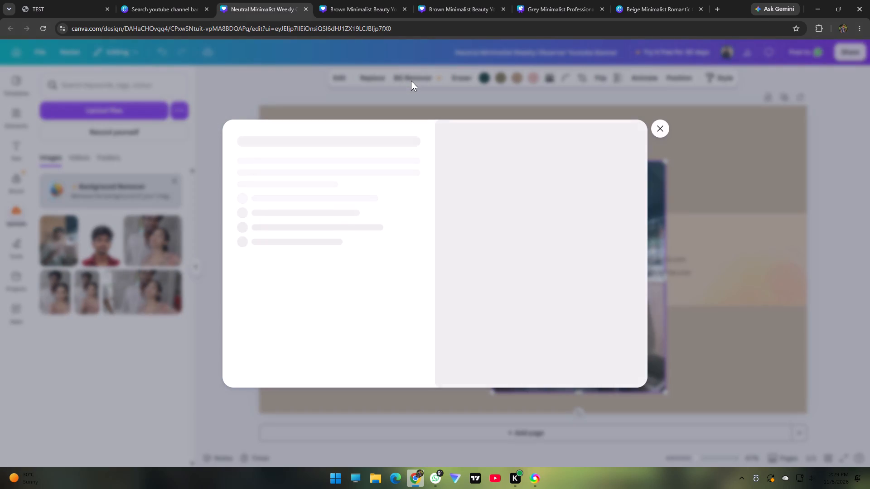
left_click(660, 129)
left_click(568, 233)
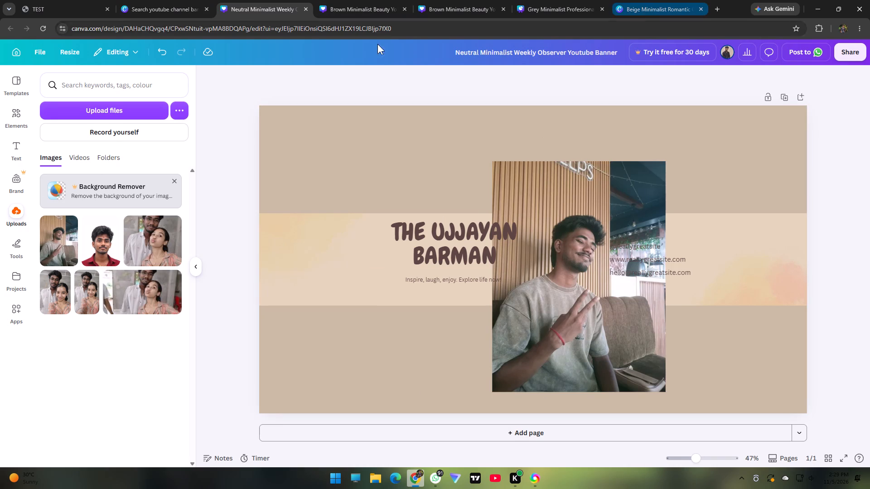
Search Google for "bg remover" in a new browser tab and open the remove.bg result.
left_click(716, 12)
left_click(420, 190)
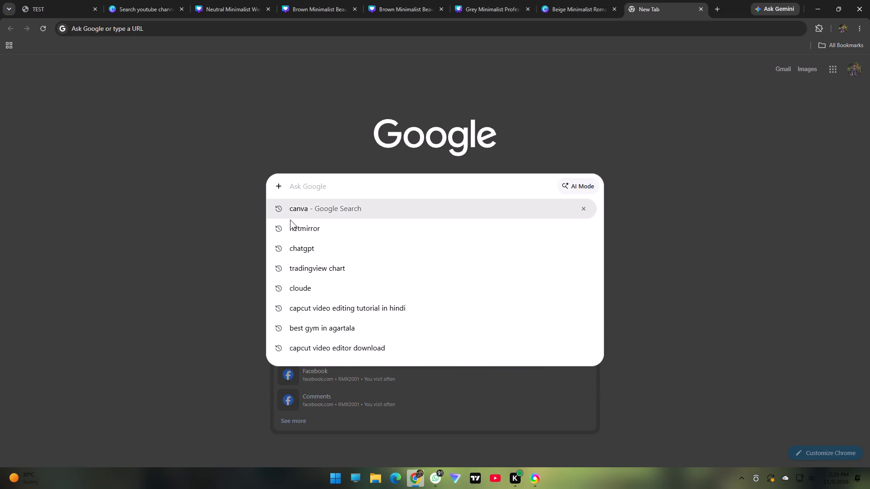
left_click(327, 186)
type("bg")
key("space")
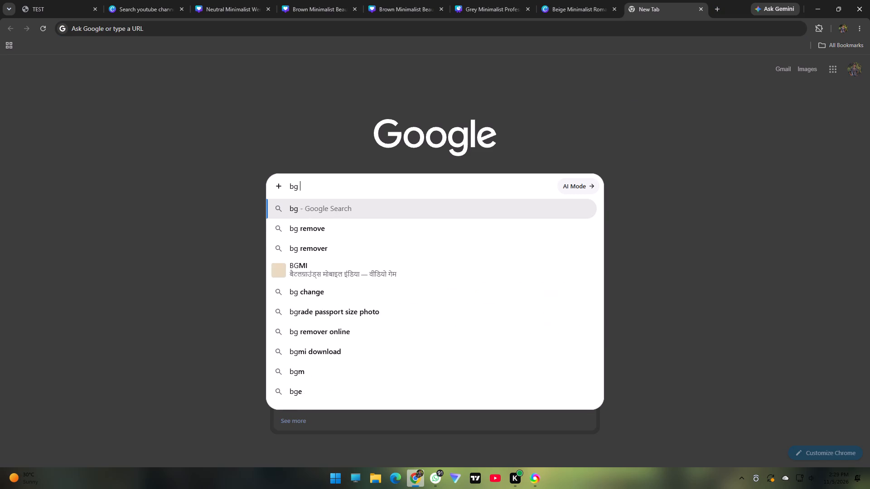
type("re")
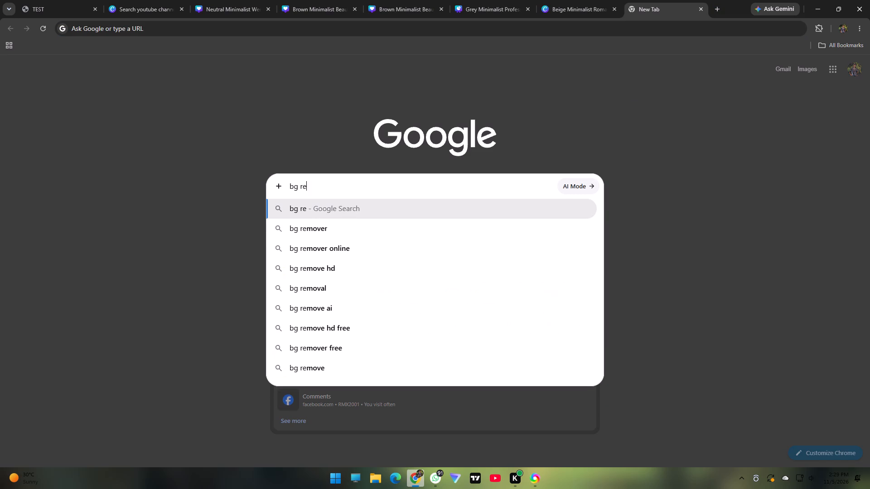
left_click(338, 235)
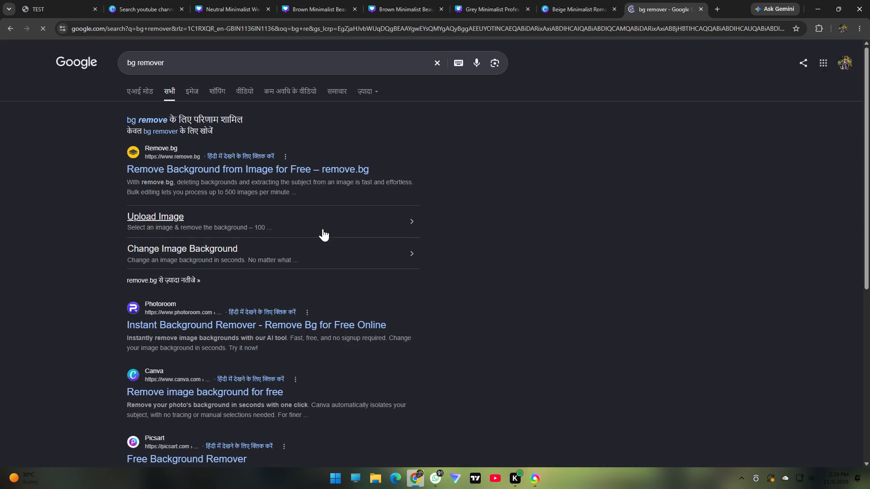
left_click(274, 186)
left_click(278, 174)
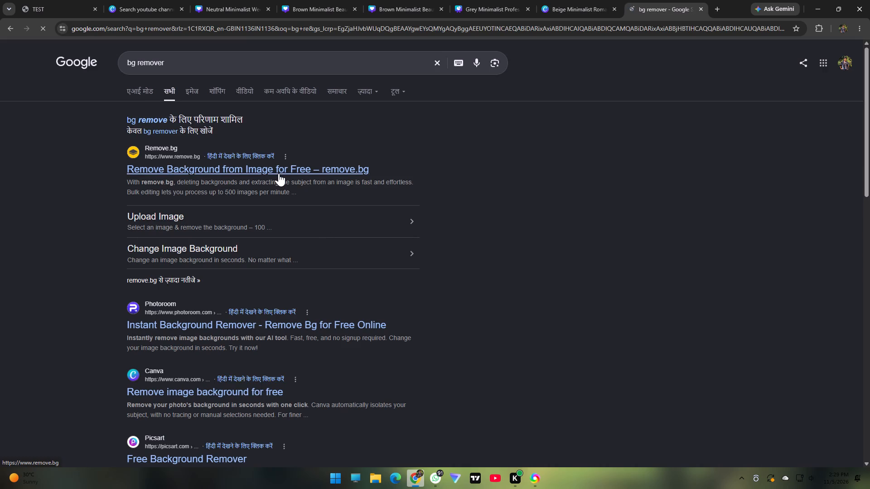
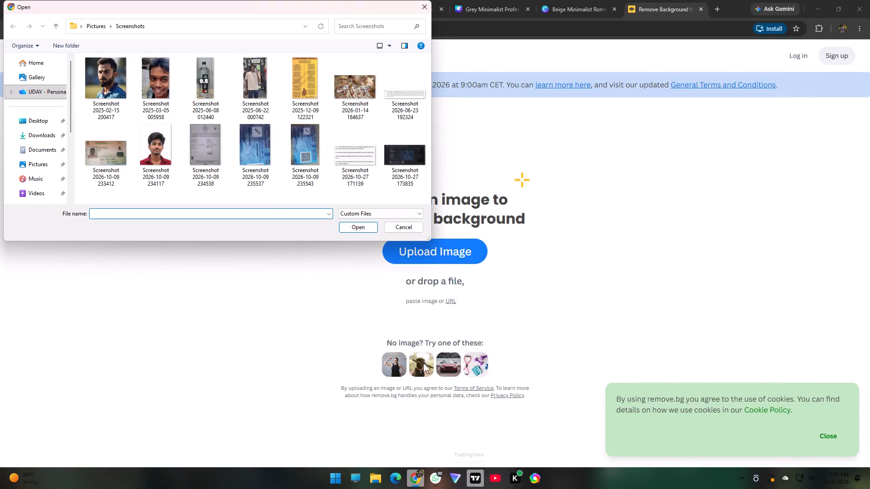
Upload IMG20261020140524.jpg from the Downloads folder to remove.bg for background removal.
left_click(41, 136)
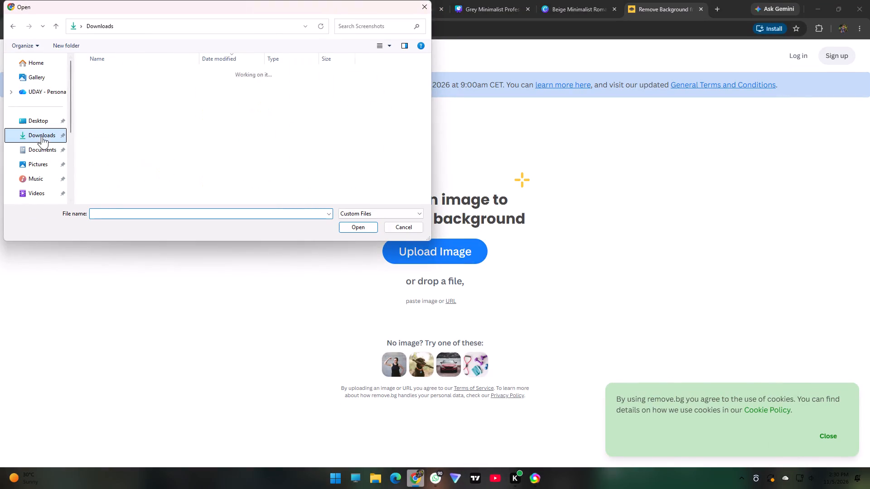
left_click(138, 77)
left_click(140, 81)
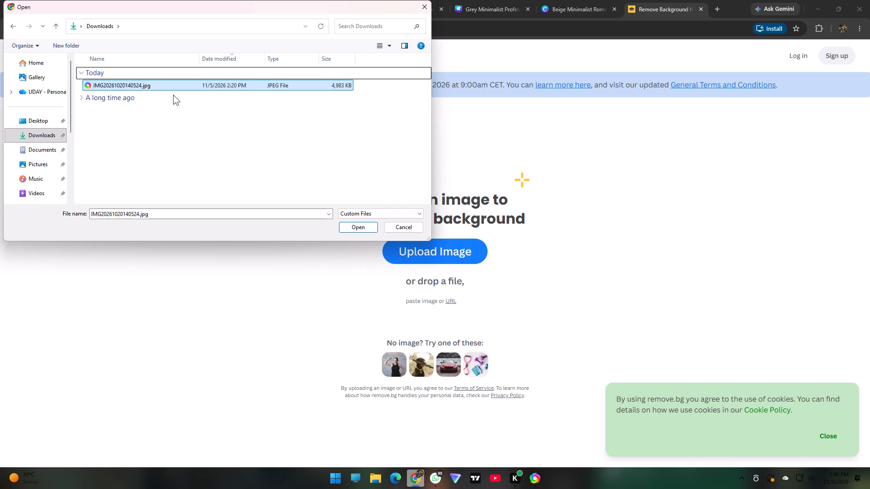
left_click(370, 228)
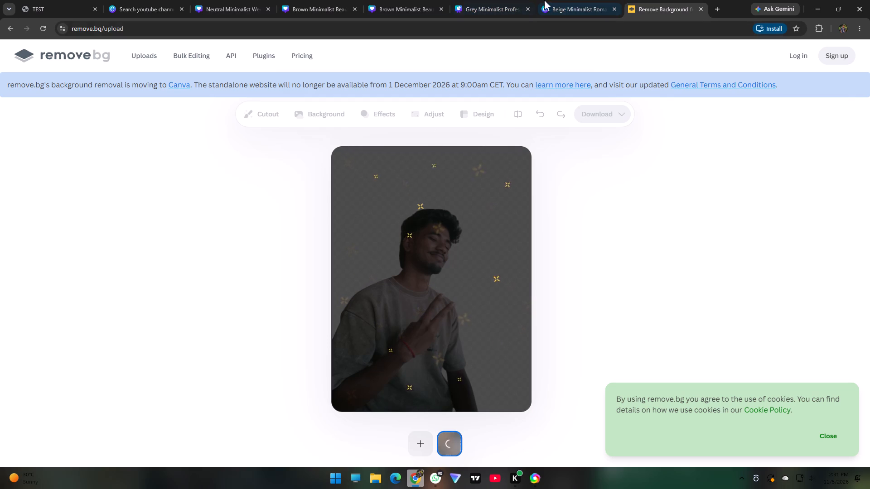
Switch back to the Canva banner design and delete the slatted-wall photo covering the circular frame.
left_click(144, 8)
left_click(250, 8)
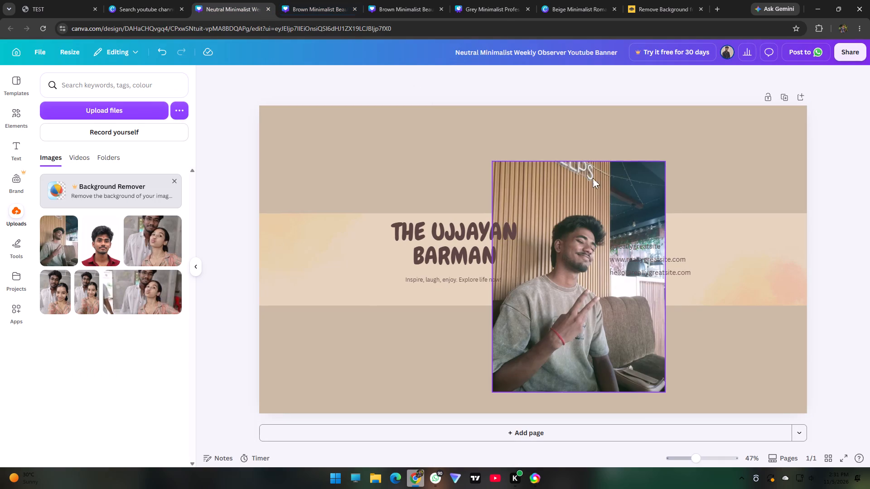
left_click(584, 229)
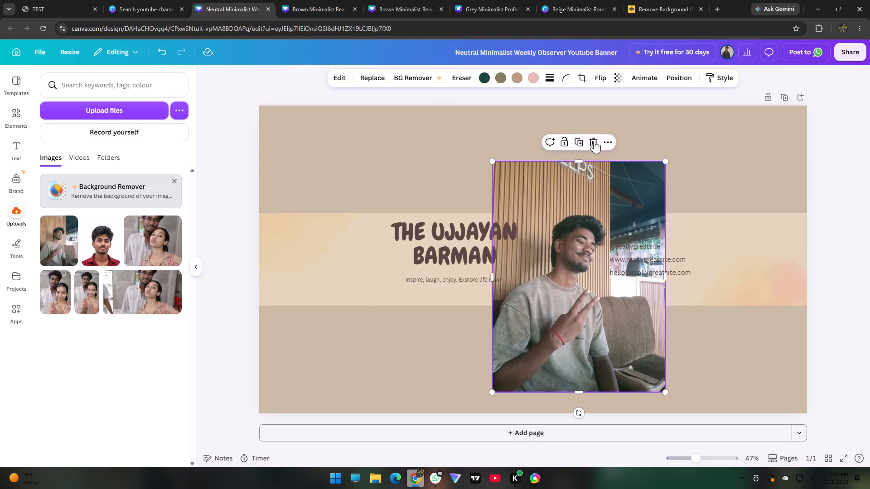
left_click(597, 144)
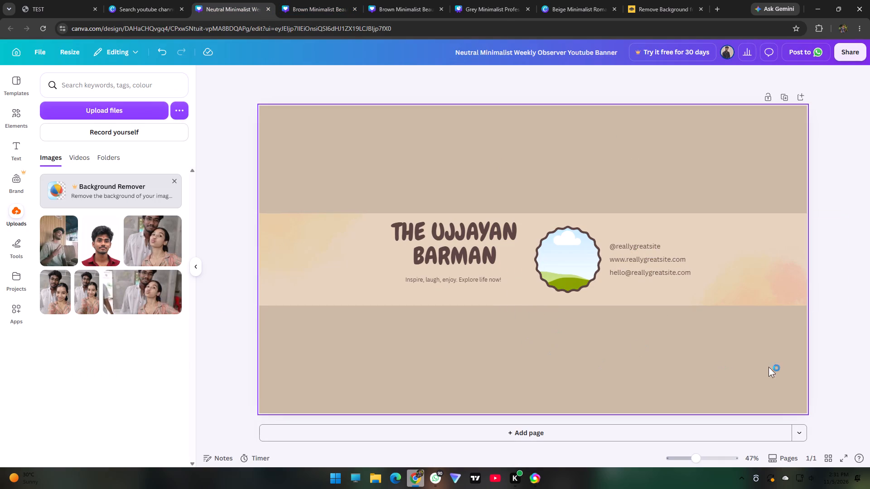
Stretch the scalloped circular frame slightly taller and move it a little up and toward the banner title.
left_click(557, 272)
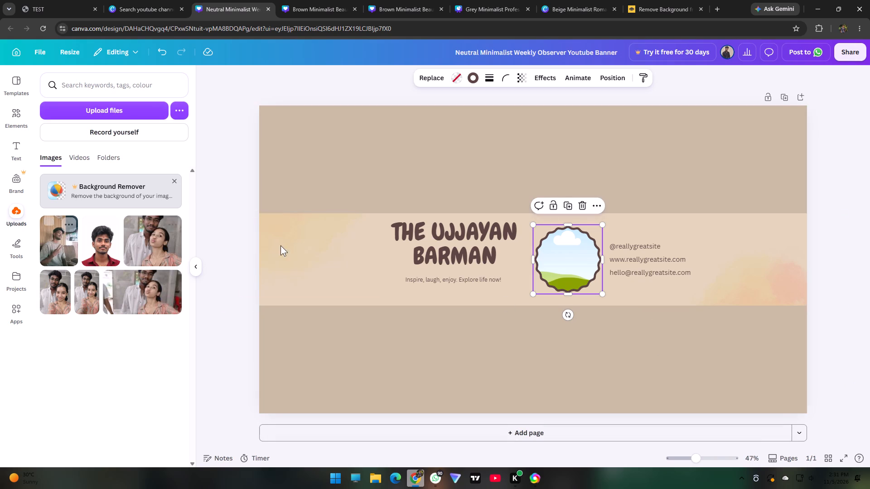
left_click_drag(572, 293, 574, 301)
left_click(574, 297)
left_click(575, 290)
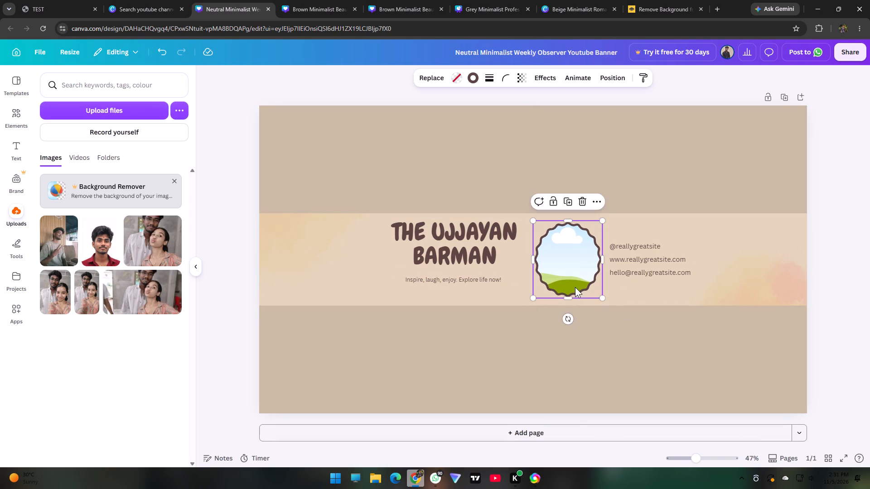
left_click(575, 287)
left_click_drag(572, 268, 566, 263)
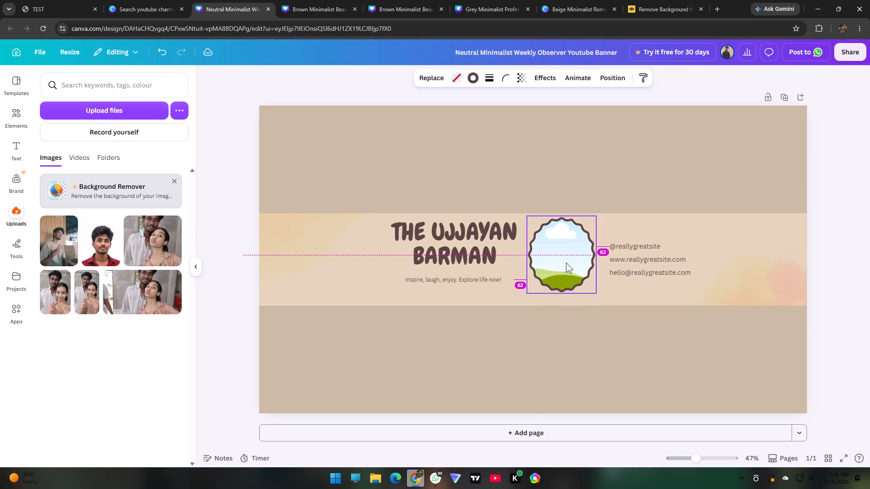
left_click(566, 263)
left_click(563, 252)
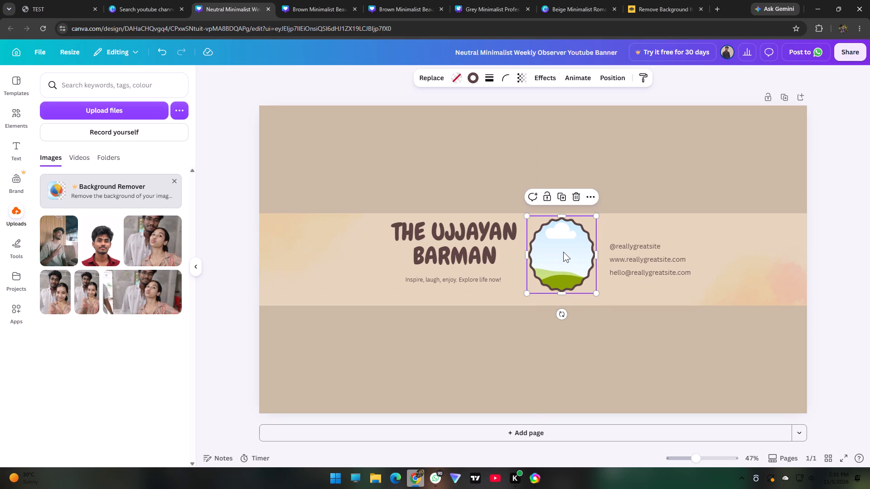
left_click(563, 252)
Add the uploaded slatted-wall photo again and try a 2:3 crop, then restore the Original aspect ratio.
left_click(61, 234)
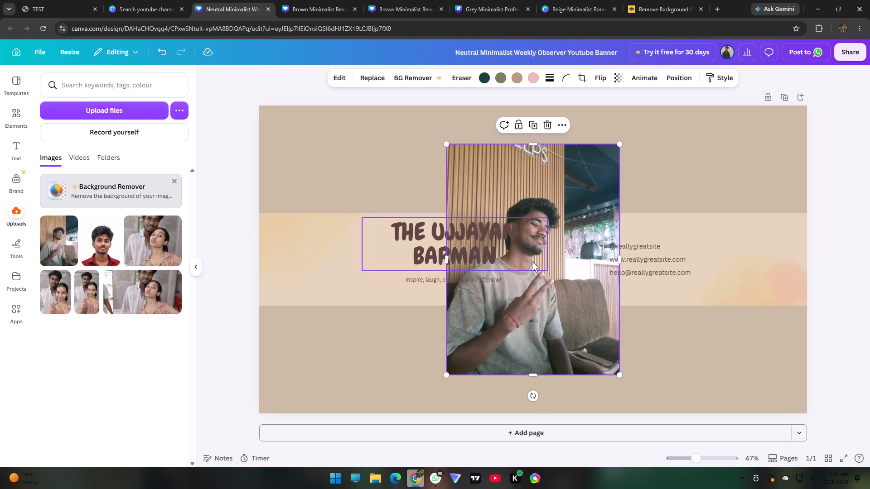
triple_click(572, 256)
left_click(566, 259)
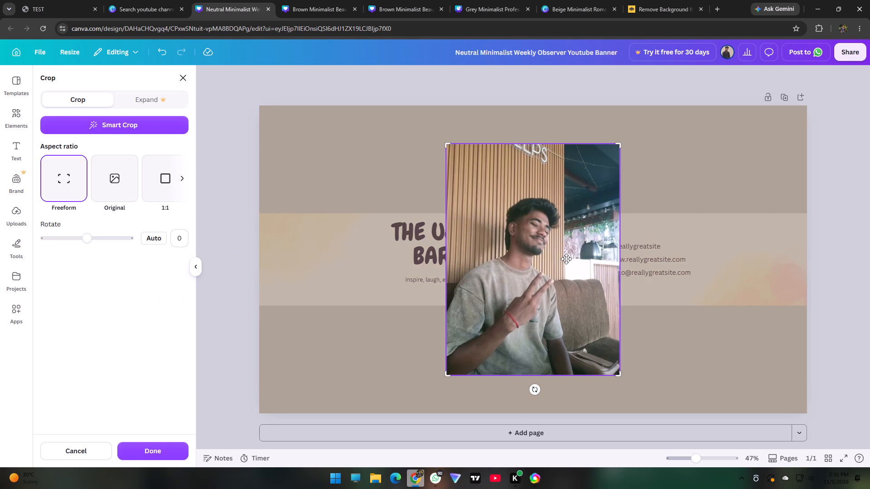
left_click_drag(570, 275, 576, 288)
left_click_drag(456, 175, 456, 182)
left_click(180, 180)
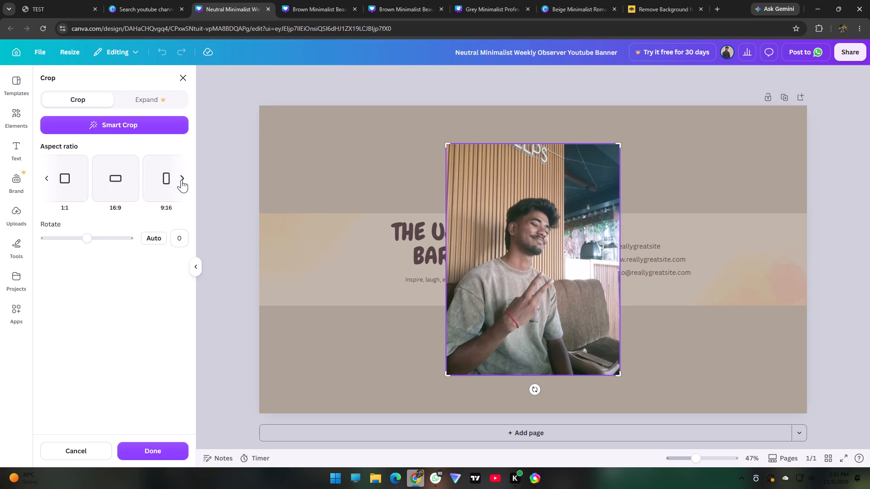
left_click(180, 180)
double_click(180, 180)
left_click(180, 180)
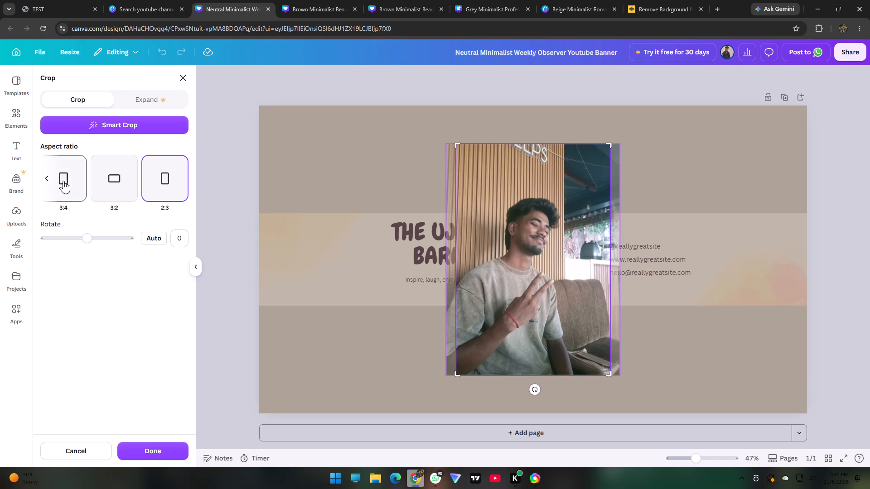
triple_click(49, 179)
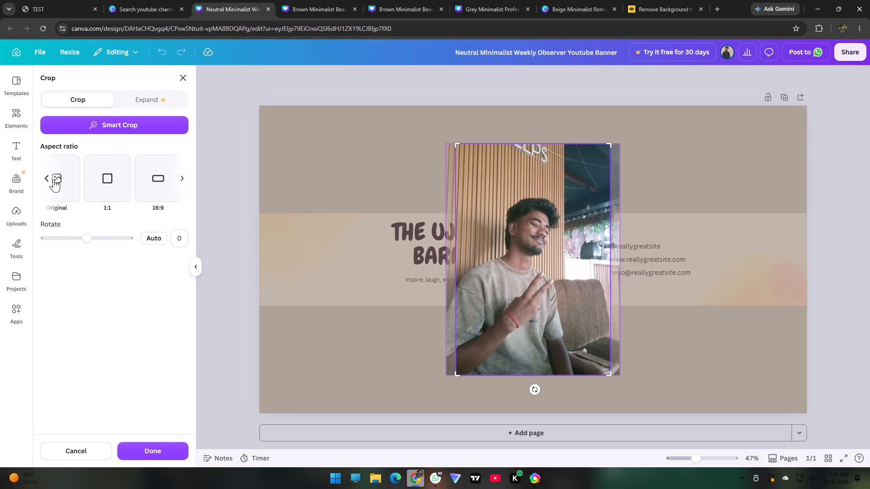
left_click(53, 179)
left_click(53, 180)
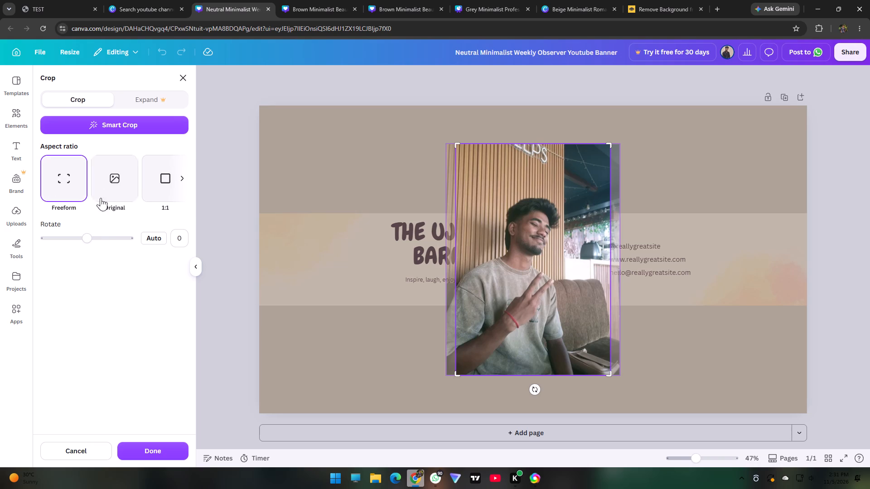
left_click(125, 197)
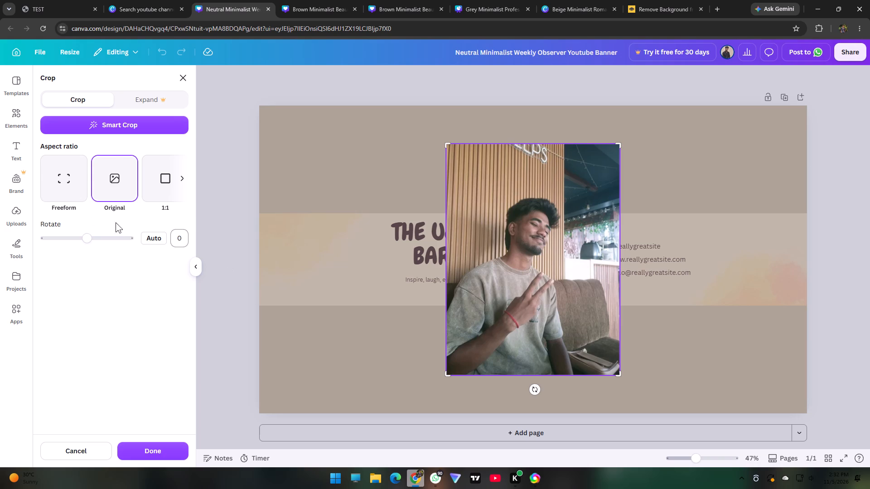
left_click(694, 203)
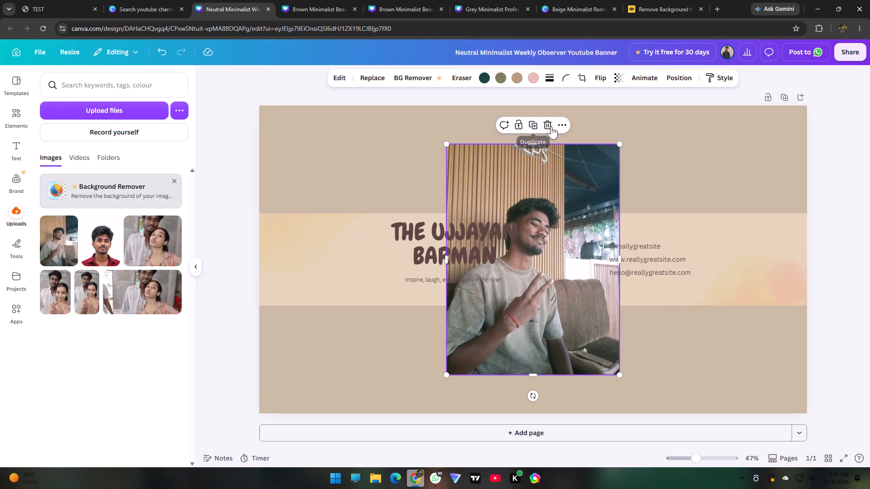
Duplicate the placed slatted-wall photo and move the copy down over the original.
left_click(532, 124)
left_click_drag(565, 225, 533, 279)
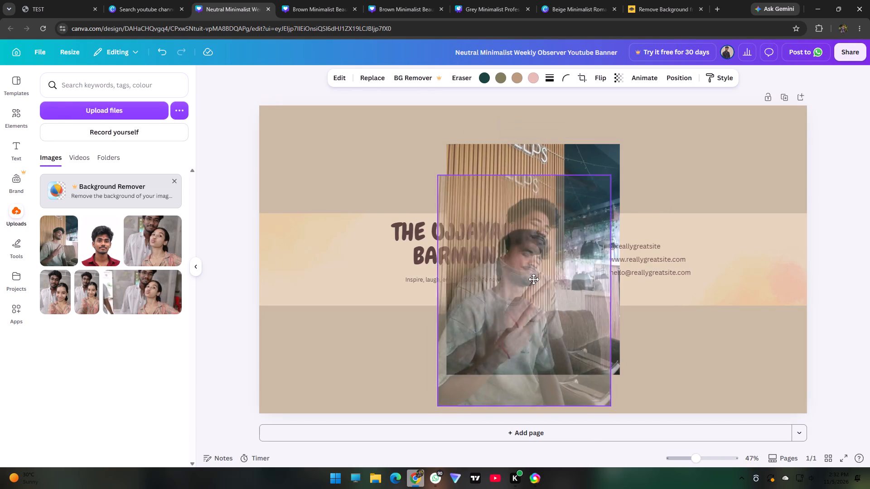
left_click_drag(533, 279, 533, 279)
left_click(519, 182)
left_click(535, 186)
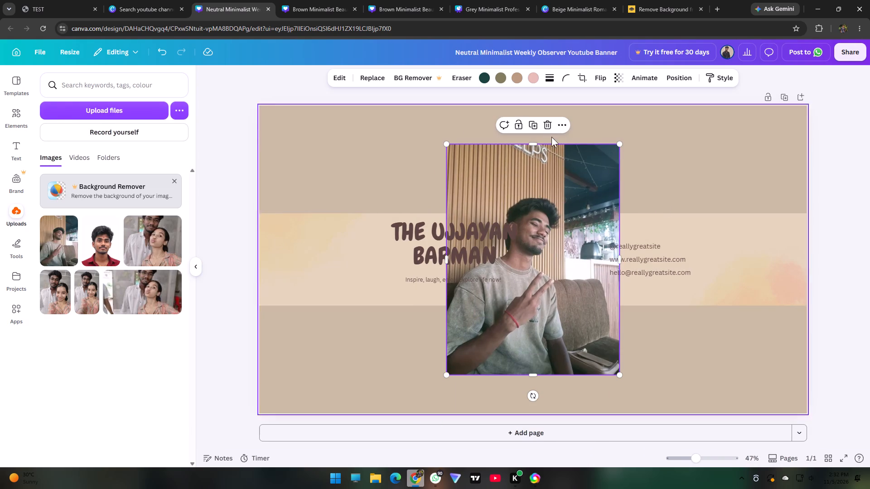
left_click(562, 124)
Switch to remove.bg to check the uploaded photo's processing and dismiss the cookie notice.
left_click(646, 15)
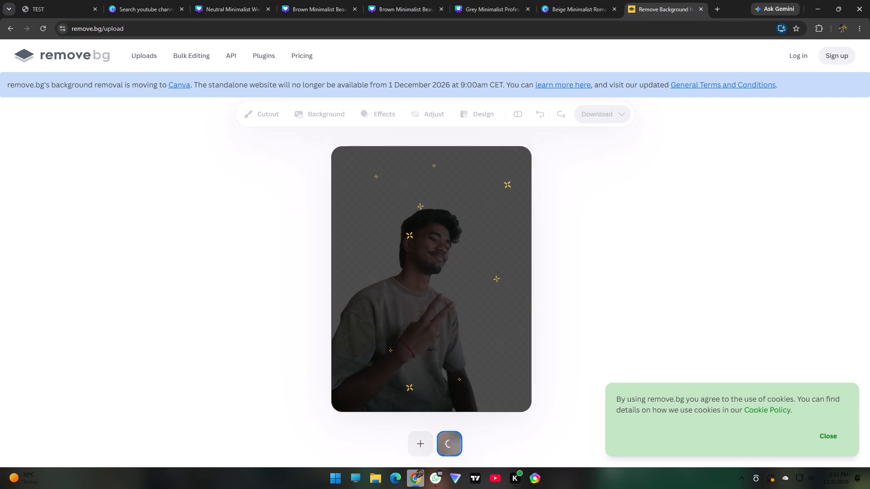
left_click(837, 436)
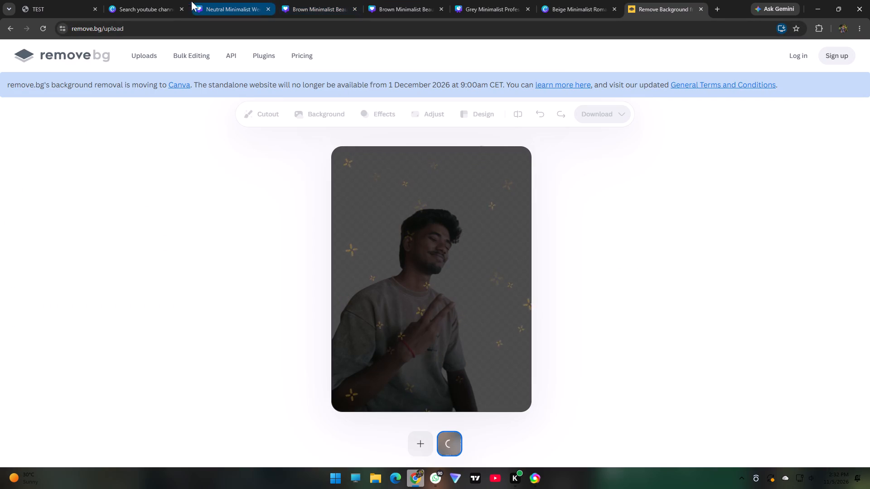
Return to the Canva banner and look through the placed photo's additional options, including Align to page and Copy style.
left_click(242, 0)
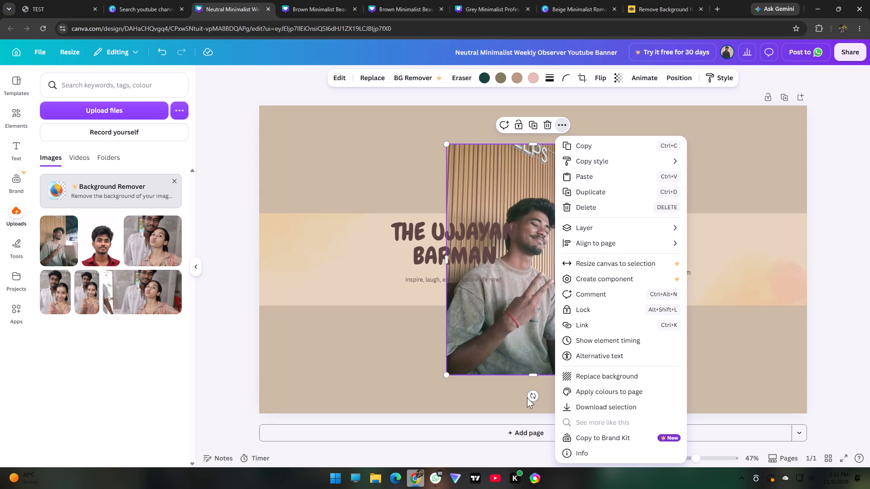
scroll(657, 374, "down", 2)
left_click(603, 248)
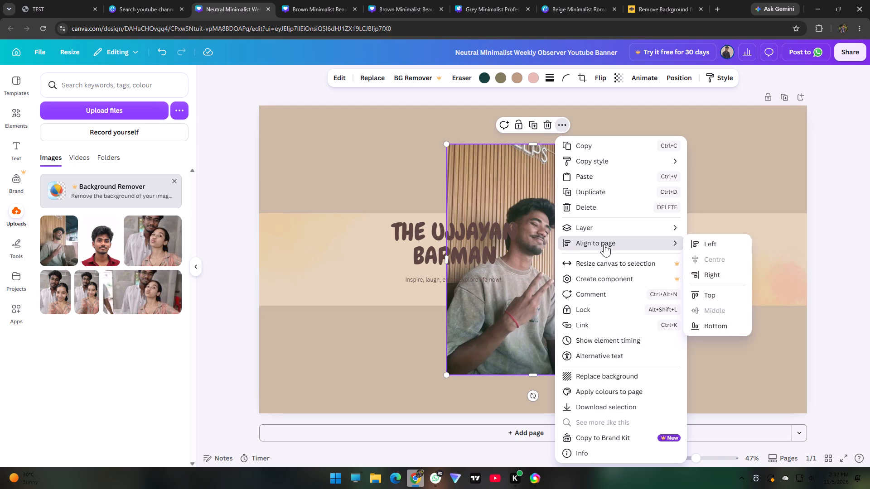
left_click(603, 244)
left_click(619, 165)
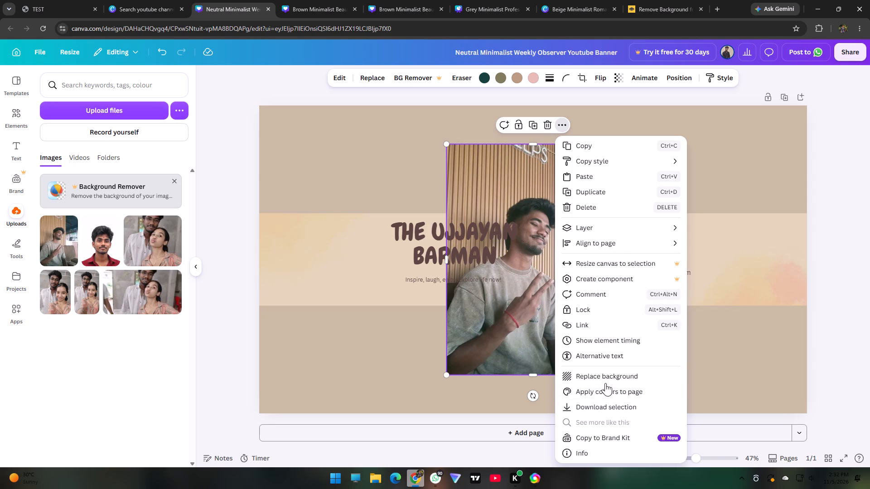
scroll(613, 414, "down", 2)
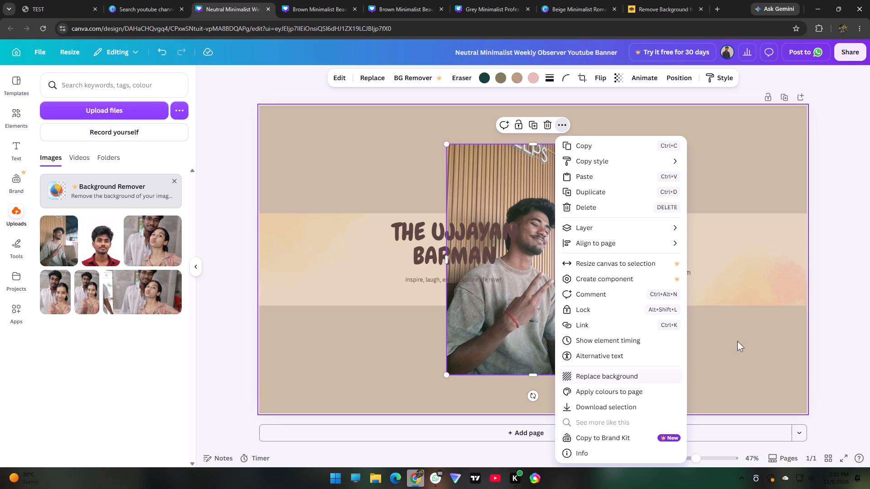
left_click(822, 344)
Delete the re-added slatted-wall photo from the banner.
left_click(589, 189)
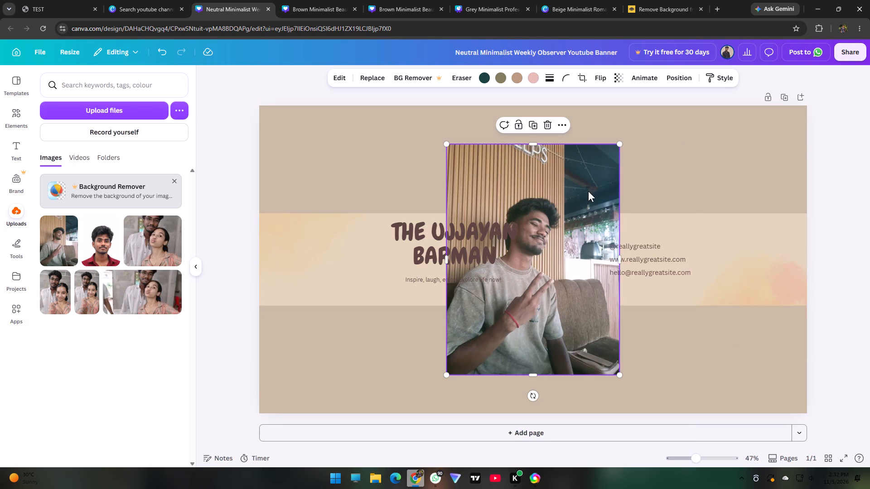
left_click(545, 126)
Look through the scalloped photo frame's additional options, including its alternative text, without entering anything.
left_click(546, 249)
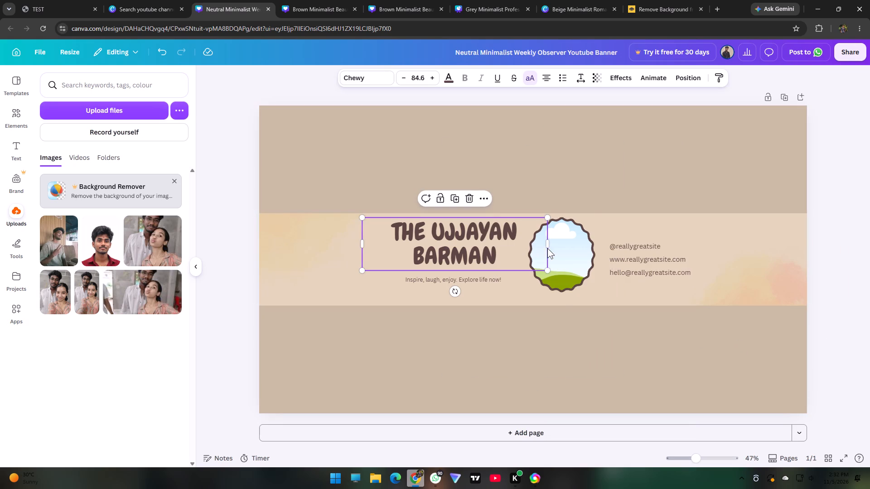
left_click(556, 252)
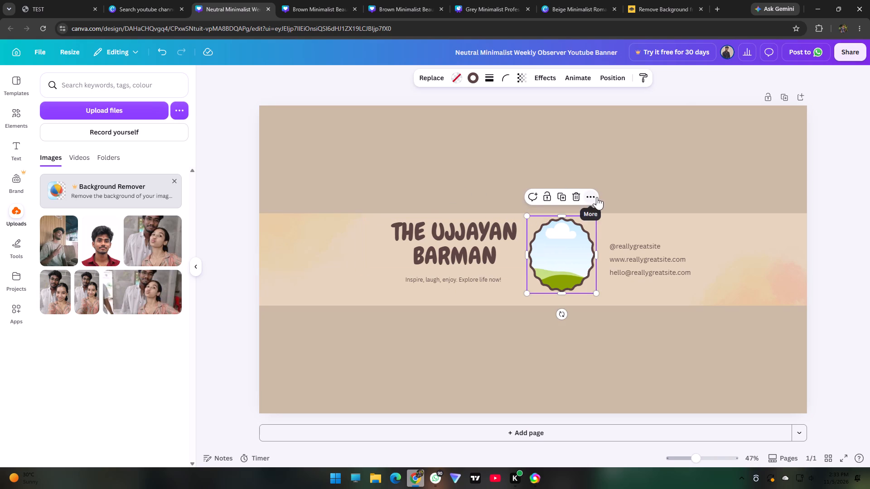
left_click(596, 197)
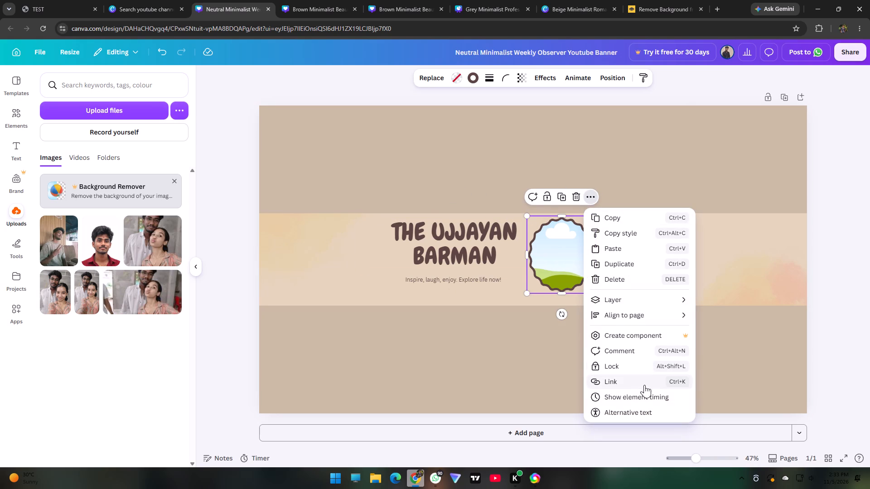
scroll(639, 359, "down", 3)
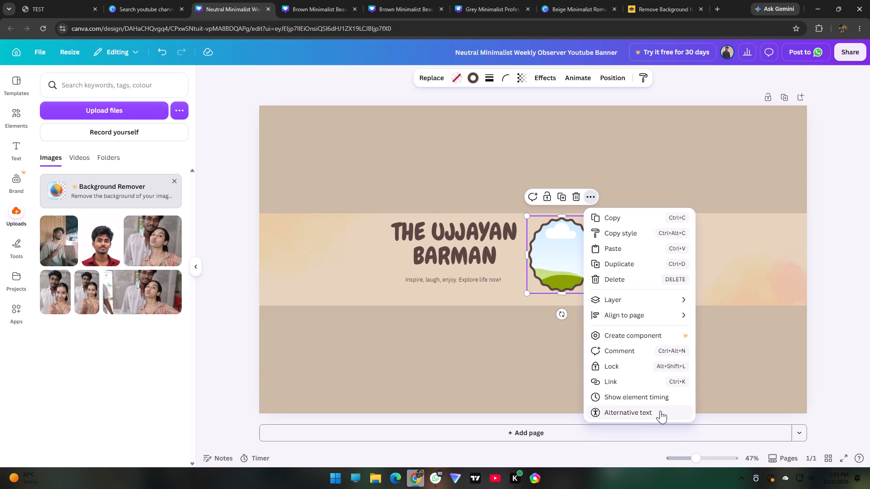
left_click(659, 411)
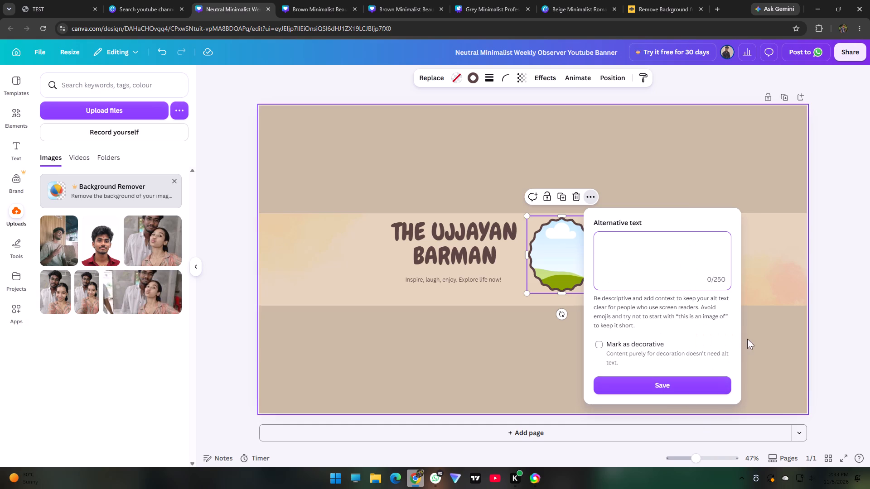
left_click(747, 339)
left_click(574, 238)
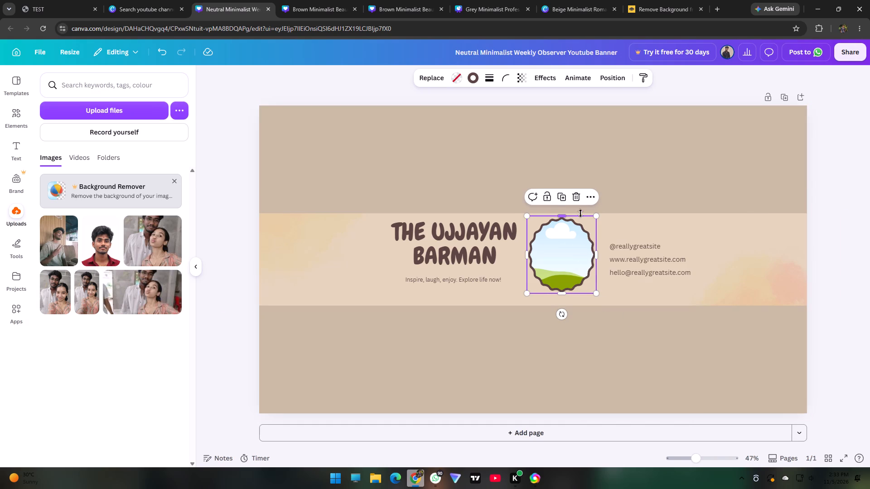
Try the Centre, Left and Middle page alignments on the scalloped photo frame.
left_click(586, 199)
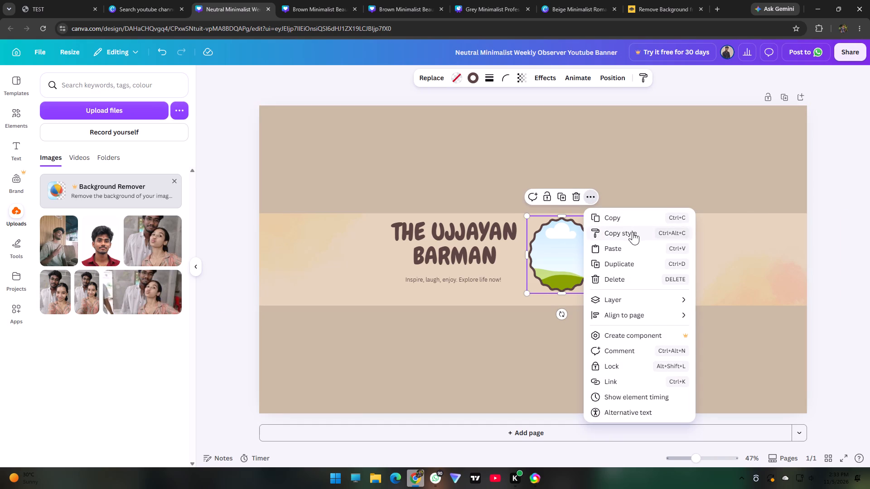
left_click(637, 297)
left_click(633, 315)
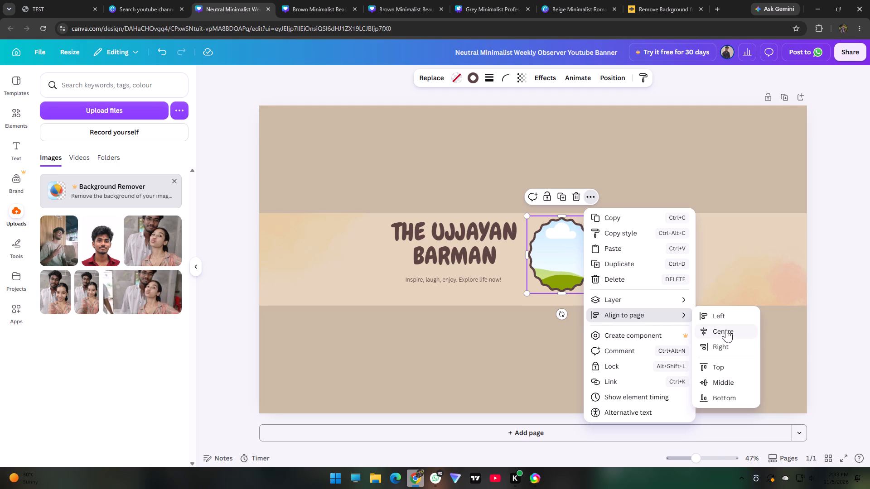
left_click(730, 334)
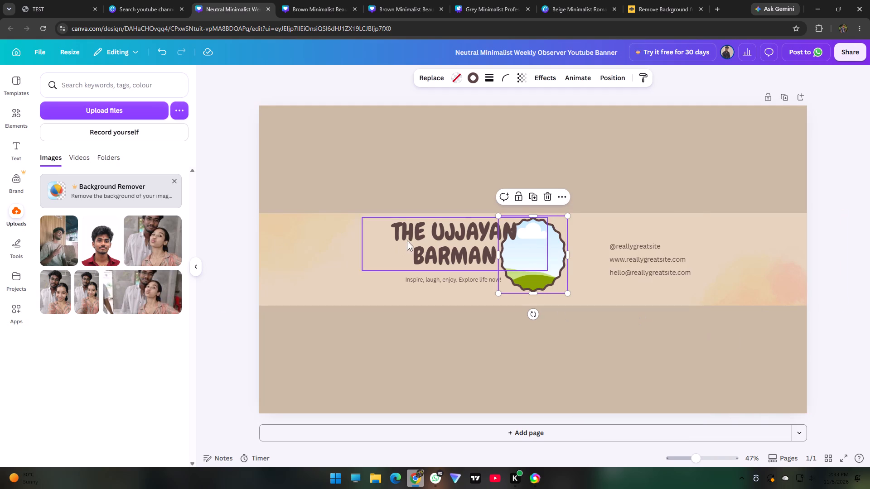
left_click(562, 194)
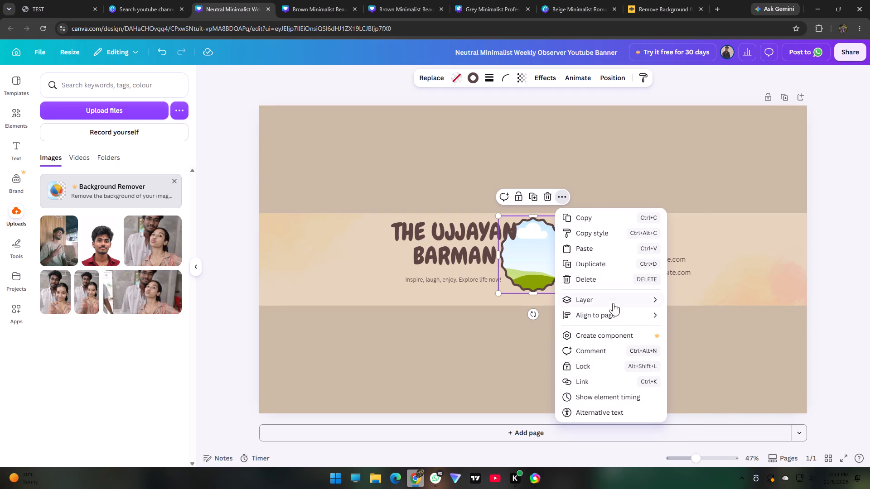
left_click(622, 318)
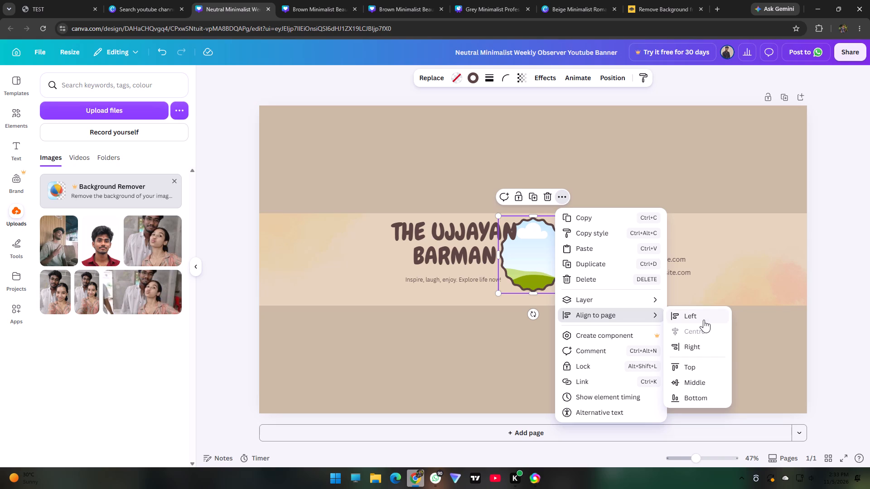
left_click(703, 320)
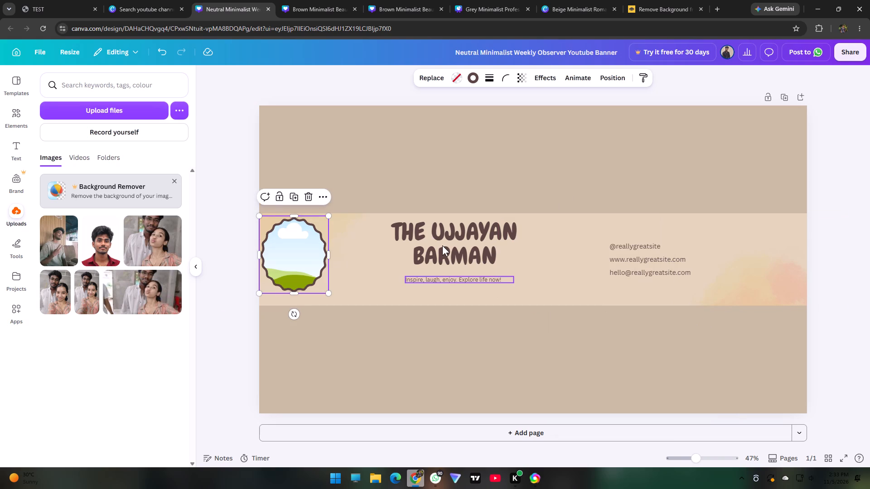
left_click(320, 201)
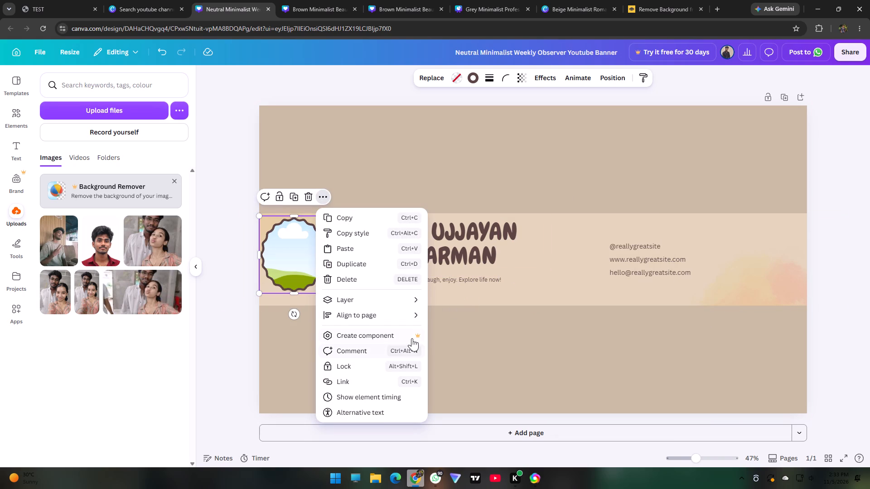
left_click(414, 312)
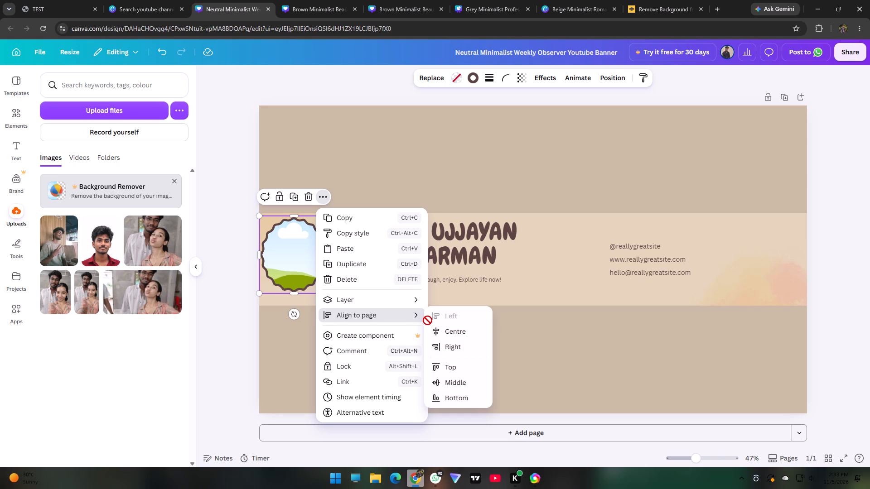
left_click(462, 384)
Move the scalloped photo frame back into the gap between the channel title and the contact lines.
left_click_drag(299, 267, 501, 307)
left_click_drag(482, 310, 537, 268)
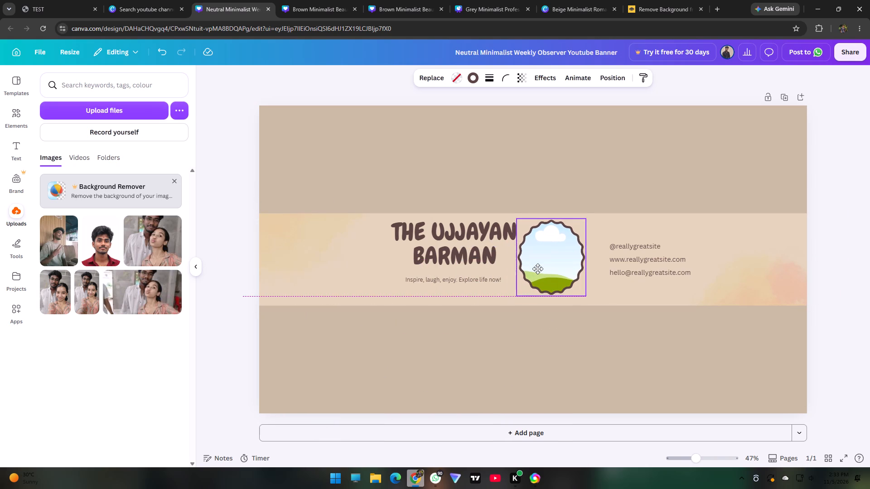
left_click_drag(537, 268, 549, 269)
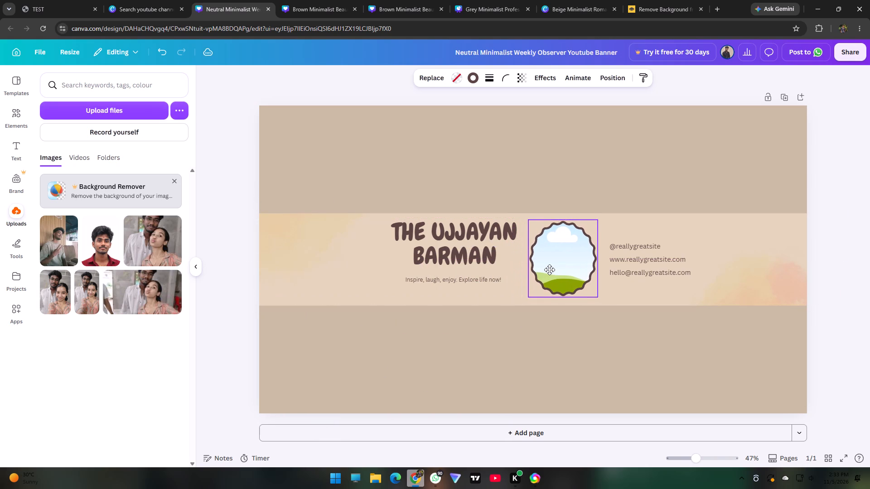
left_click_drag(549, 269, 546, 269)
left_click(547, 264)
left_click(643, 353)
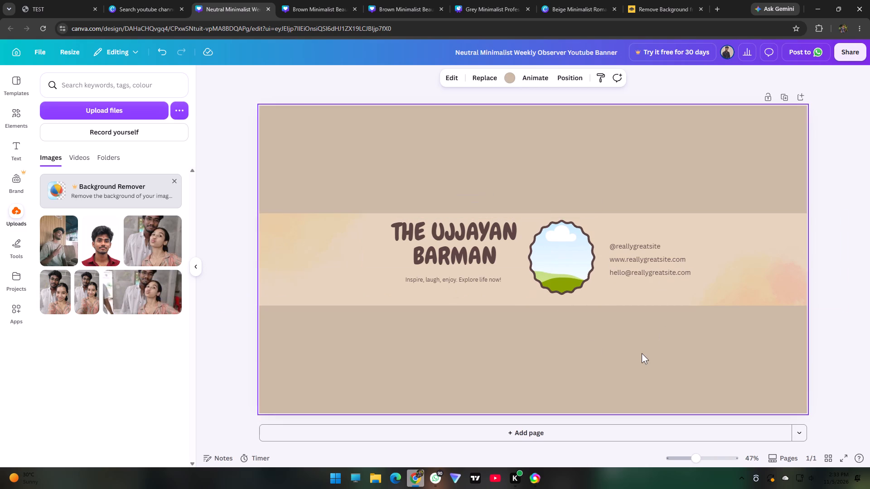
Nudge the channel title and the scalloped frame slightly left, keeping the title roughly centred above the tagline.
left_click_drag(431, 244, 440, 241)
left_click(603, 321)
left_click_drag(459, 254, 444, 250)
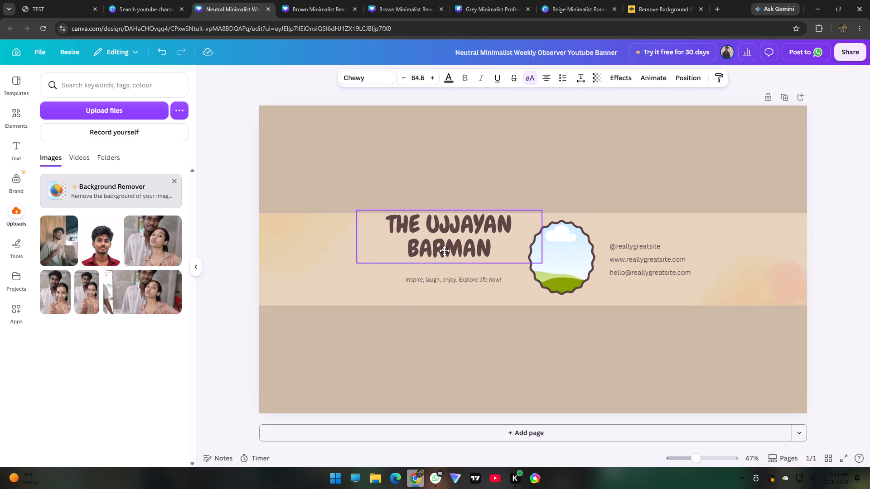
left_click_drag(444, 250, 441, 255)
left_click(441, 254)
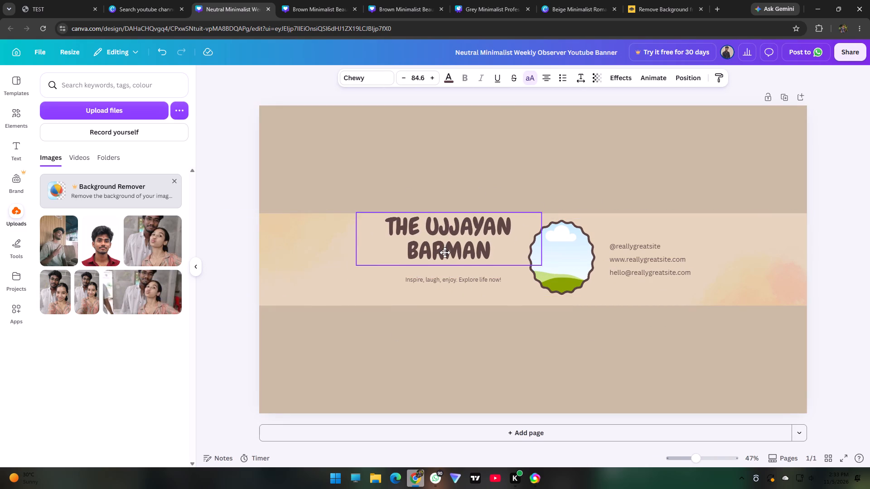
left_click_drag(550, 252, 541, 254)
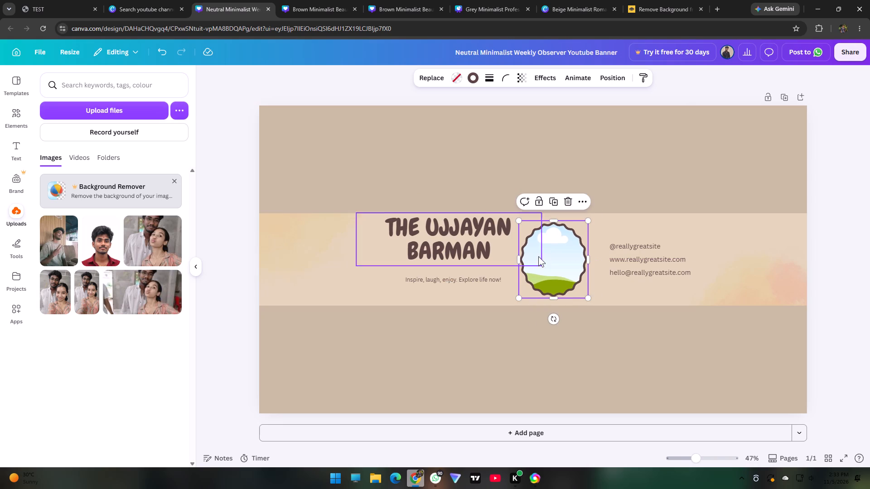
left_click(554, 357)
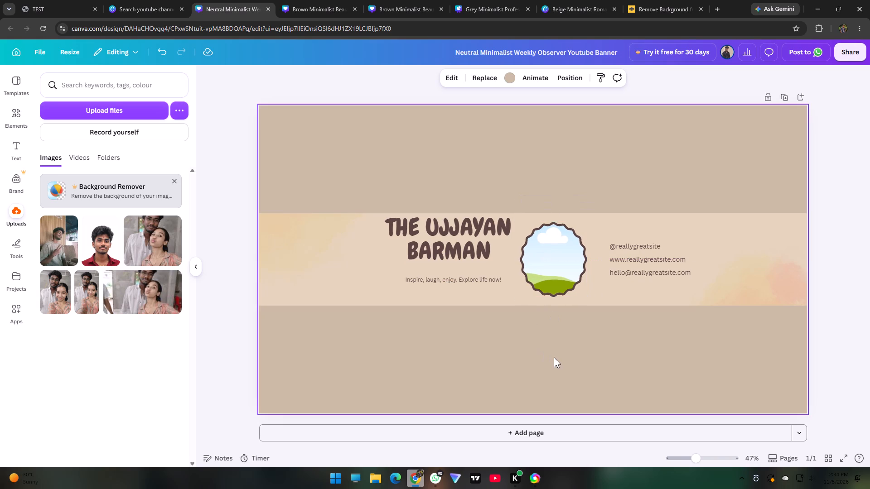
left_click_drag(449, 238, 459, 248)
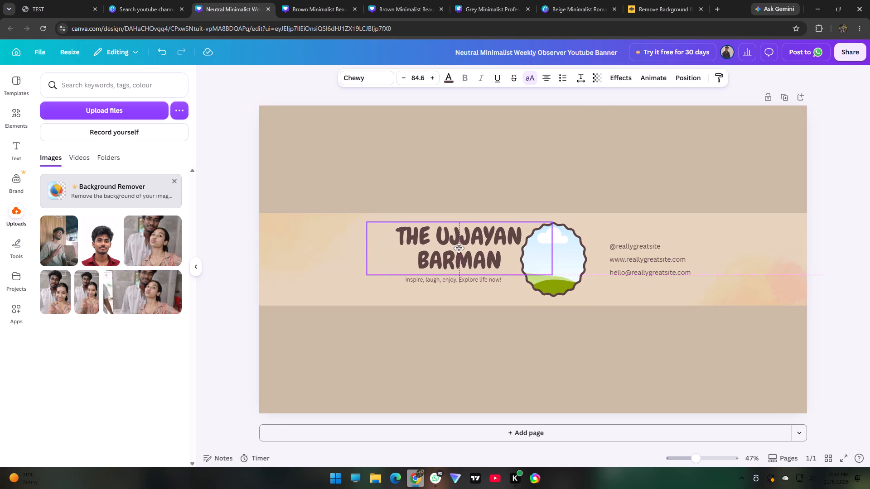
left_click_drag(459, 248, 453, 244)
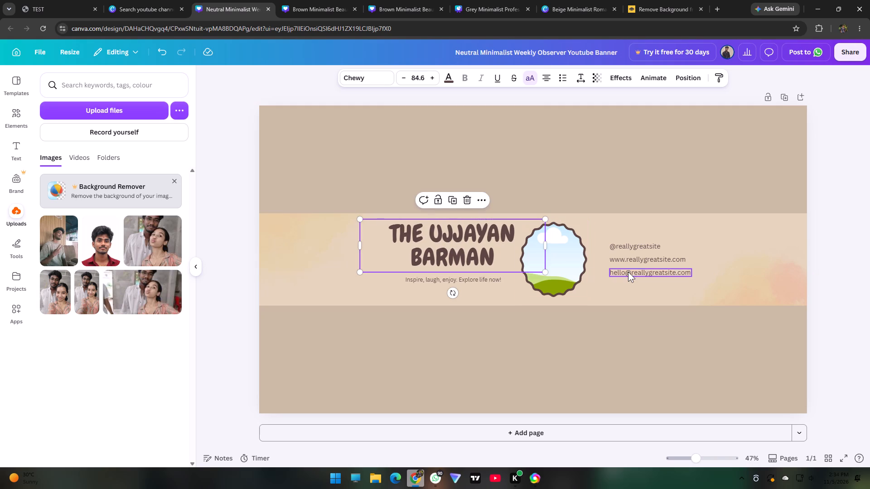
left_click(542, 361)
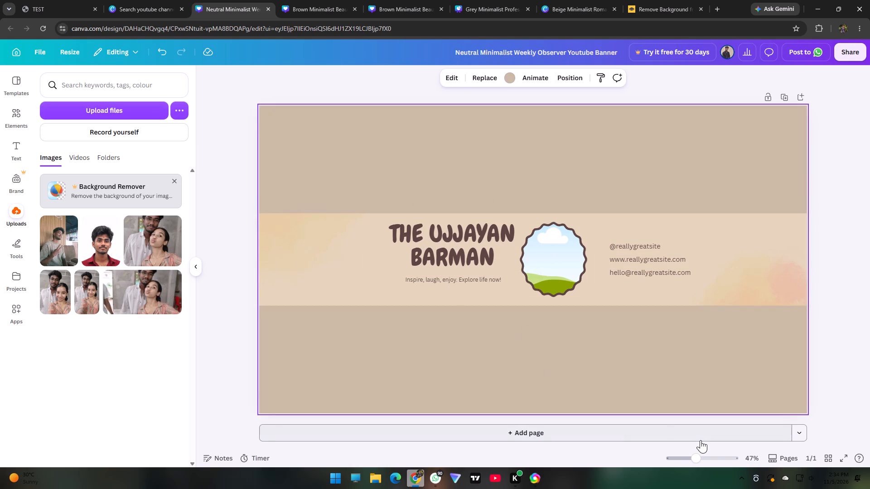
Switch to remove.bg to check on the portrait's background removal.
left_click(679, 0)
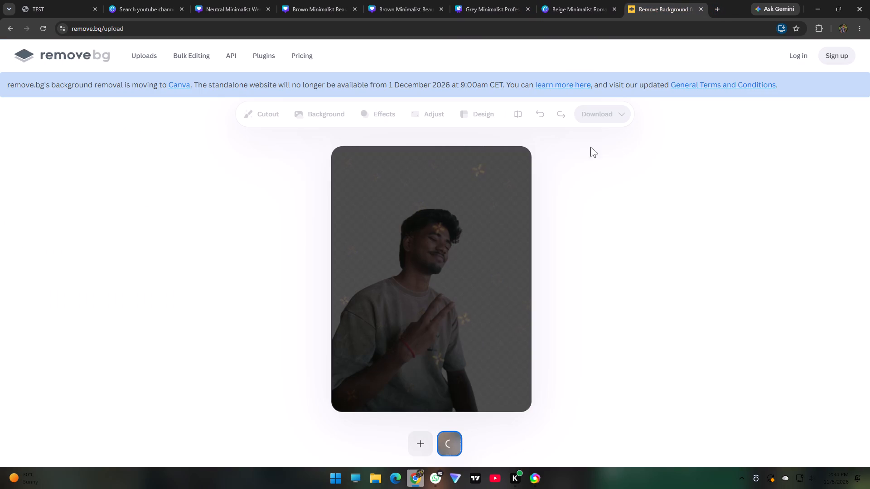
right_click(478, 361)
left_click(422, 353)
Close remove.bg and the four other open Canva designs, keeping the Neutral Minimalist Weekly Observer banner and the template search open.
left_click(702, 4)
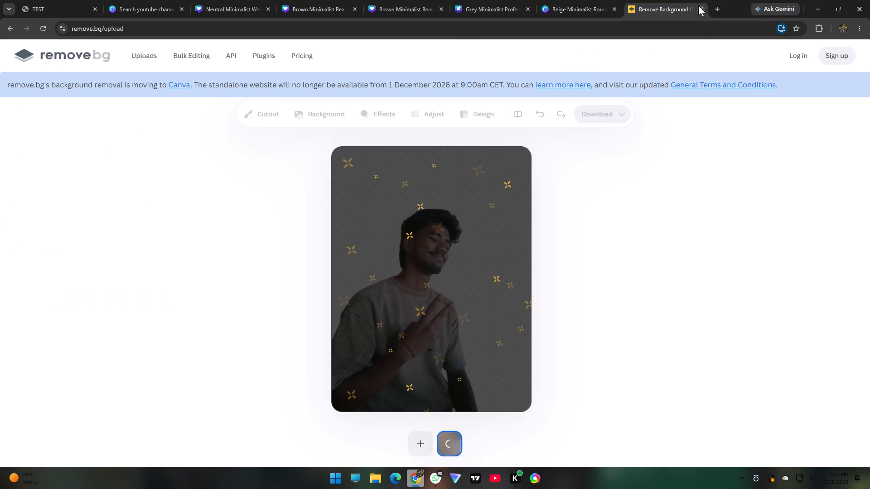
left_click(701, 6)
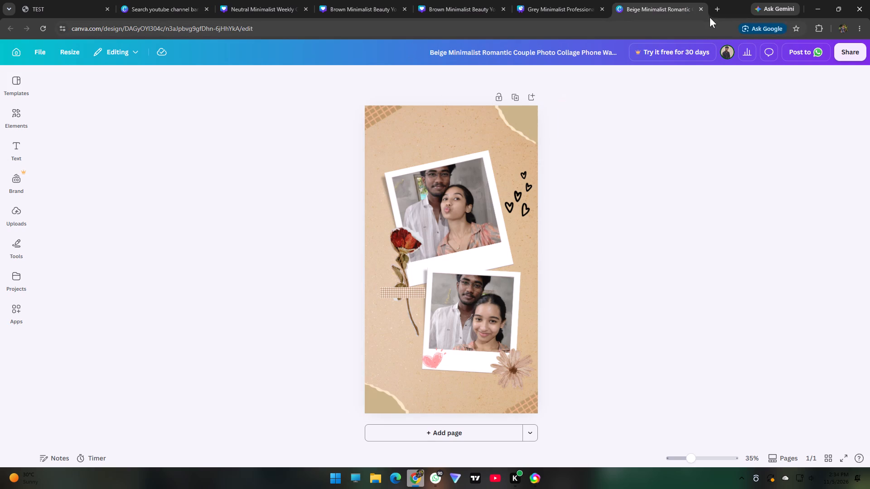
left_click(700, 3)
left_click(700, 7)
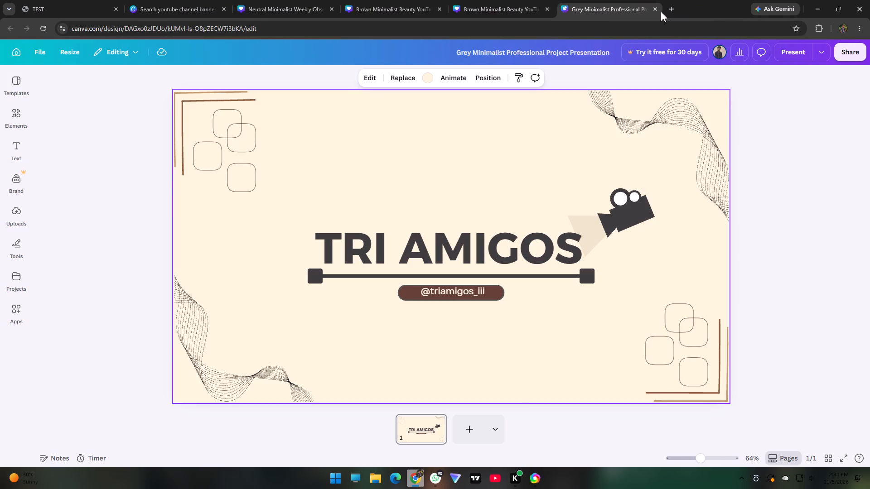
left_click(658, 10)
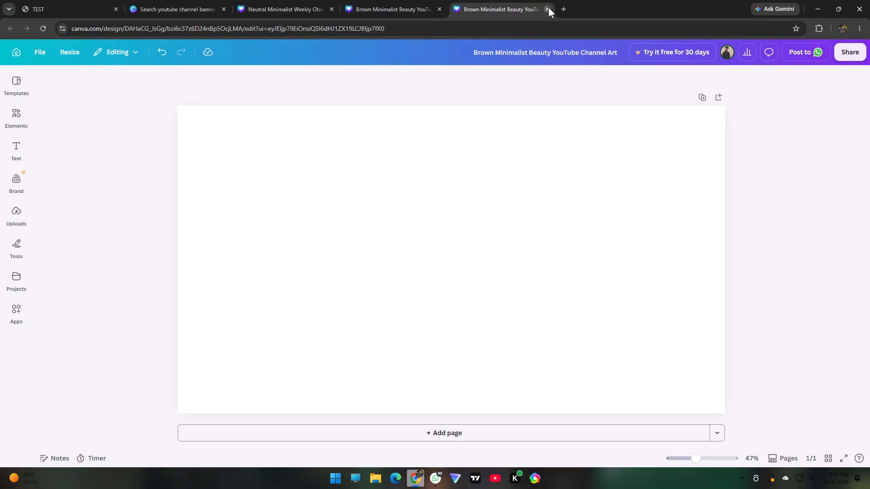
left_click(549, 7)
left_click(442, 7)
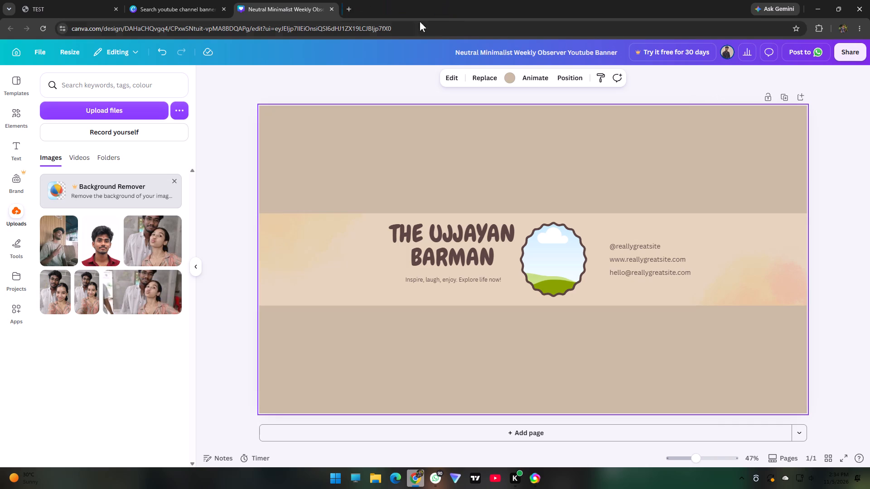
Return to the YouTube banner templates and open the Beige Minimalist Lifestyle Vlog Youtube Banner for customisation.
left_click(196, 10)
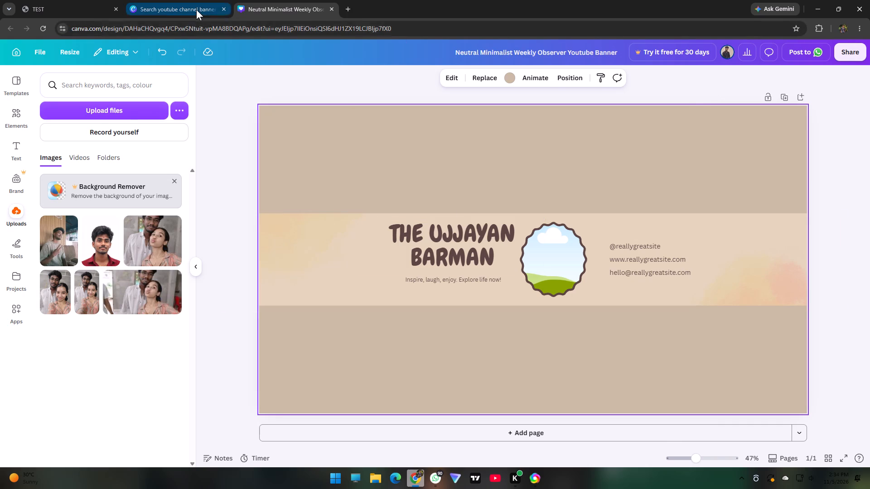
scroll(619, 423, "down", 4)
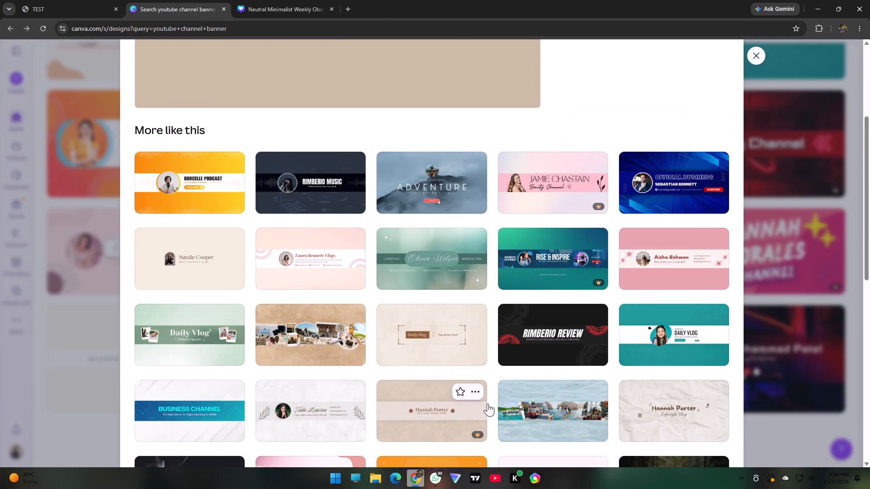
scroll(509, 412, "down", 3)
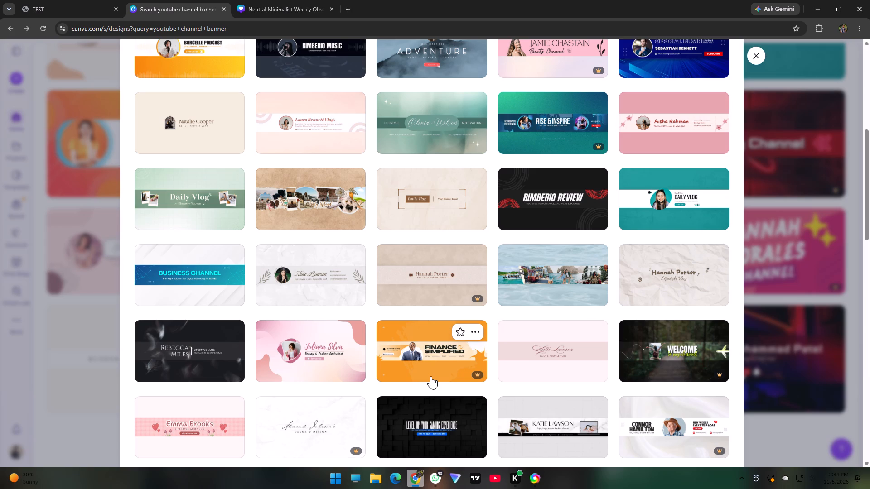
left_click(658, 281)
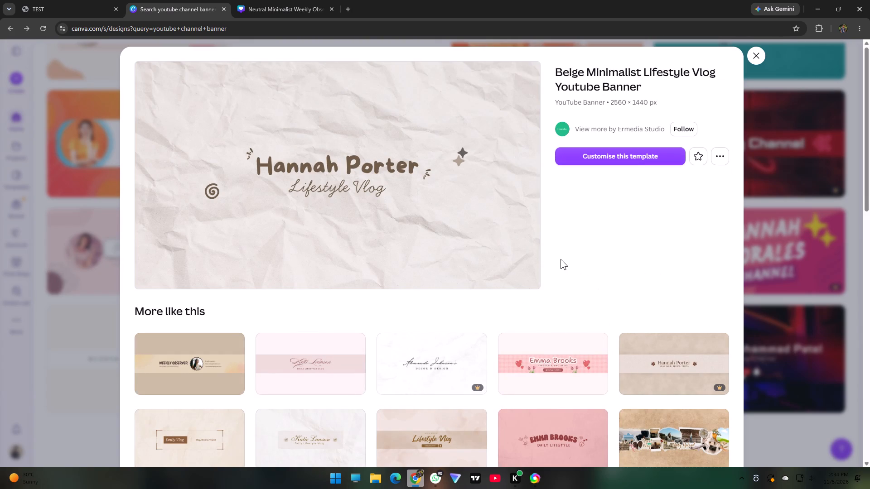
left_click(587, 157)
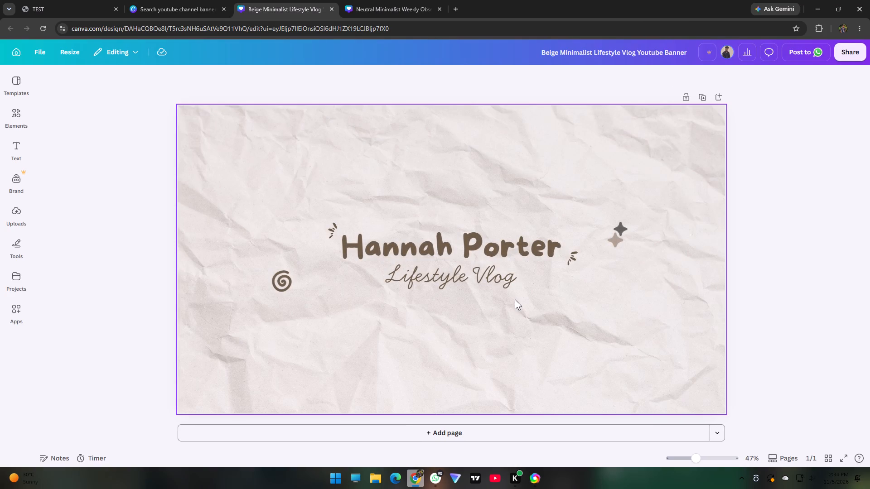
Replace the main heading's placeholder name with THE followed by the channel owner's name, all in capitals.
left_click(372, 244)
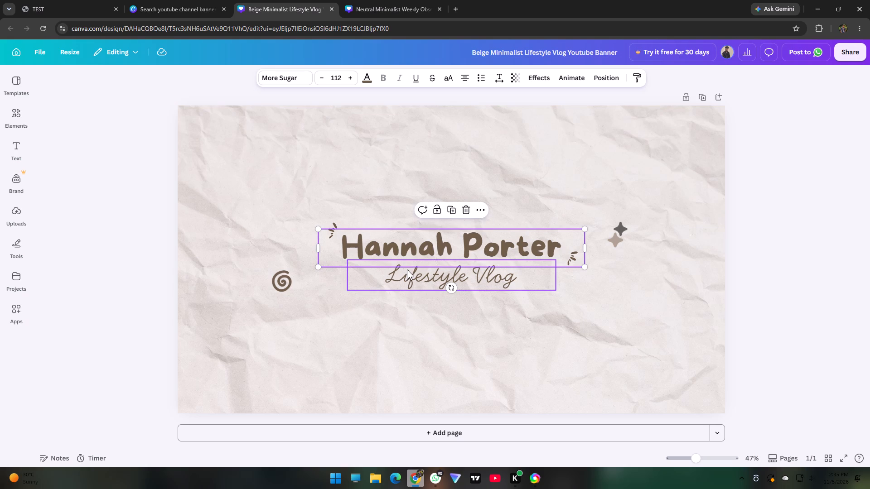
left_click(415, 240)
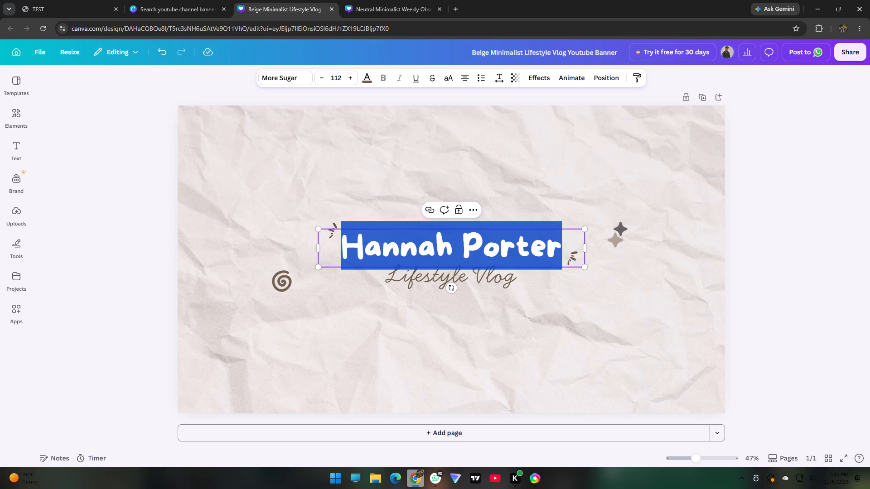
key("t")
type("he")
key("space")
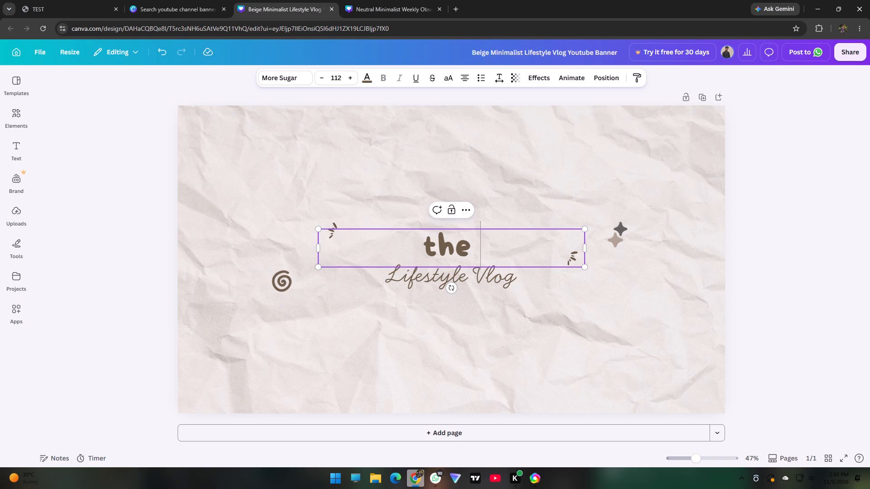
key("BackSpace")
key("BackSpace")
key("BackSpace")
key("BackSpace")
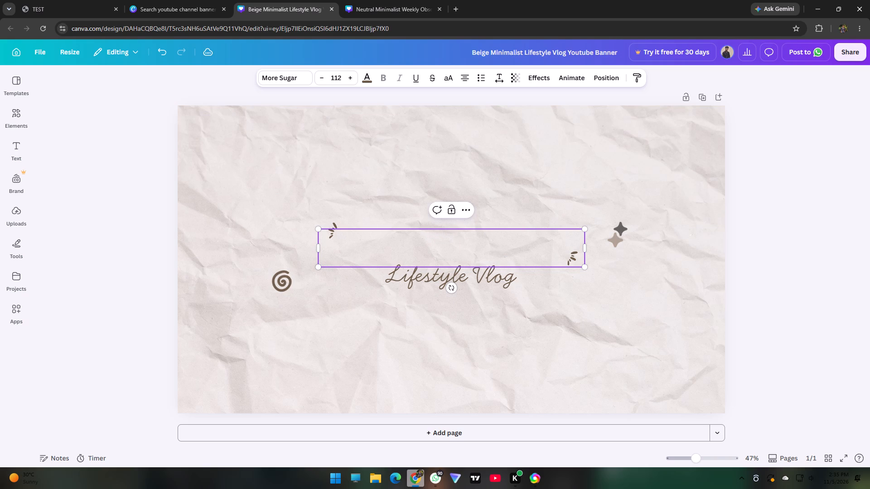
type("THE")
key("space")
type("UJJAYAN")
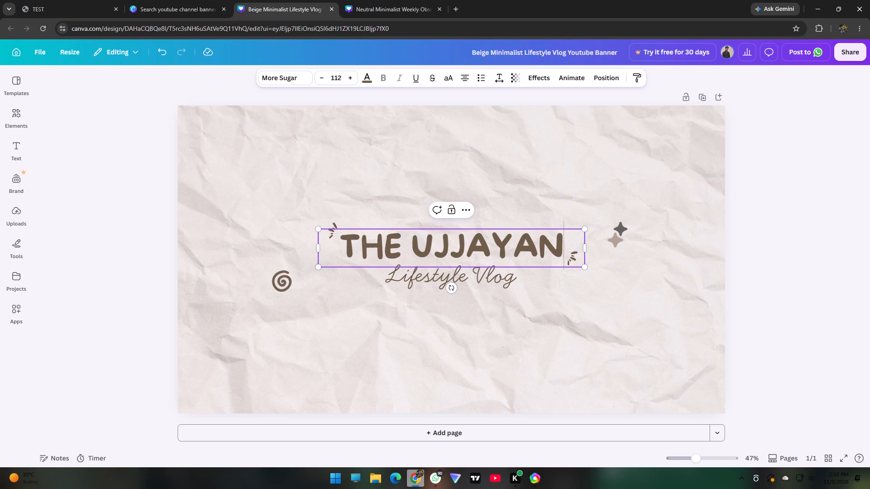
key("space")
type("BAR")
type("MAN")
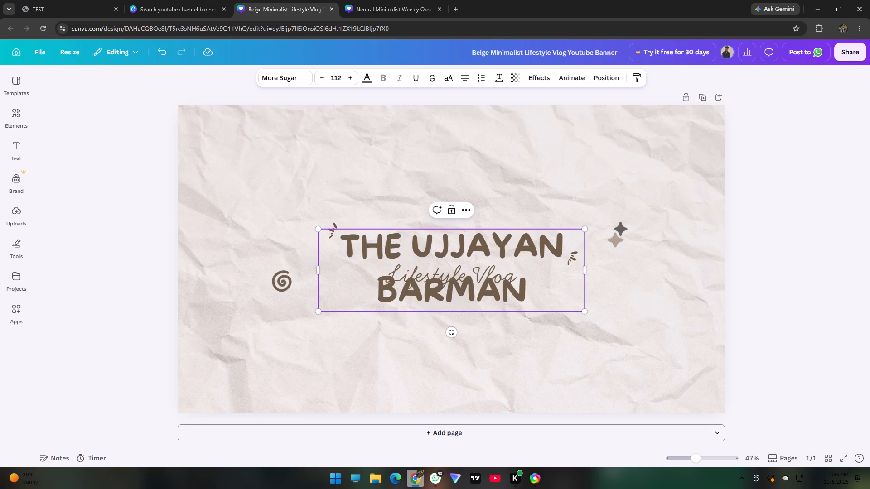
Separate the overlapping texts by raising the two-line title and lowering the Lifestyle Vlog tagline, leaving a gap between them.
left_click_drag(426, 260, 432, 242)
left_click(549, 318)
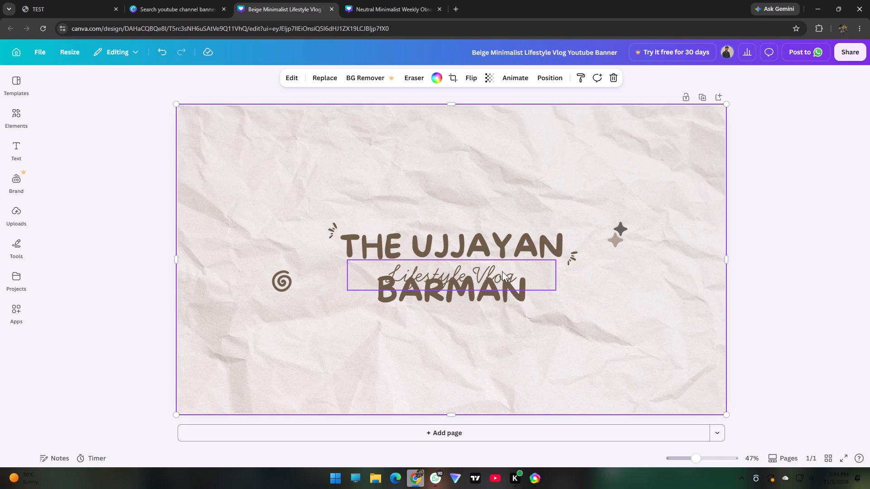
left_click_drag(501, 248, 500, 210)
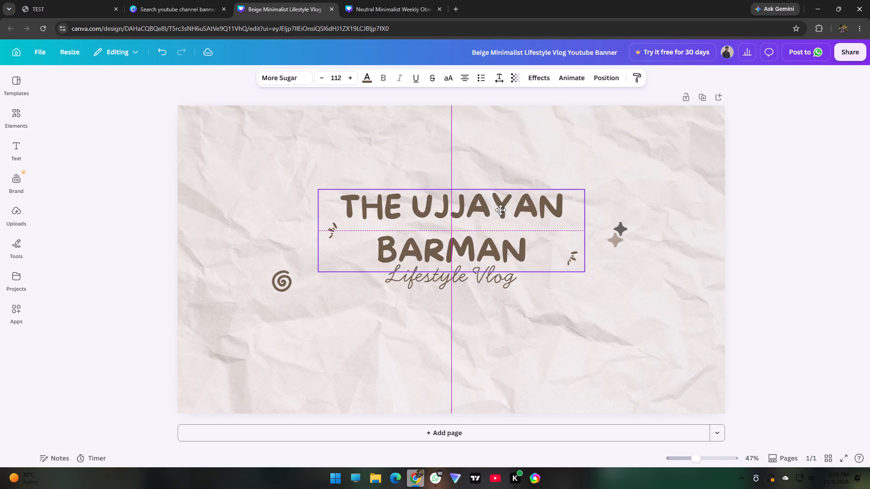
left_click_drag(500, 210, 497, 210)
left_click_drag(468, 276, 474, 318)
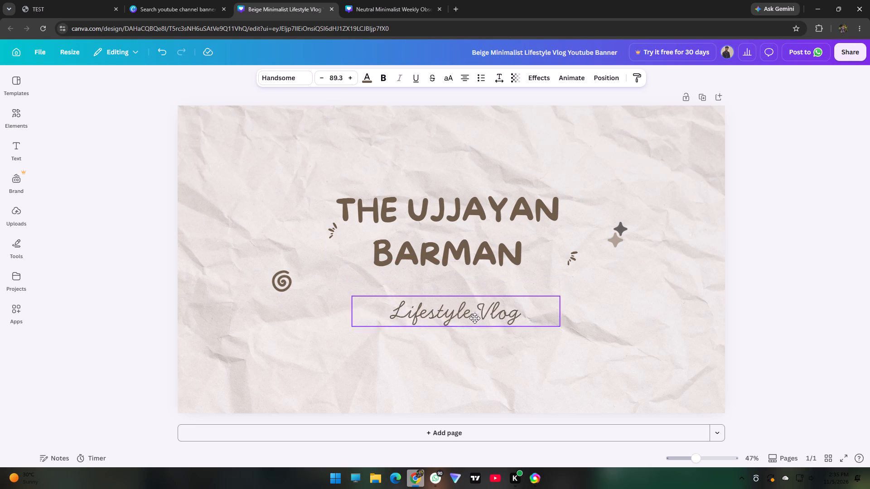
left_click_drag(474, 318, 472, 339)
left_click_drag(443, 210, 451, 230)
Move the lower burst accent next to the end of the title's second line.
left_click_drag(574, 262, 543, 292)
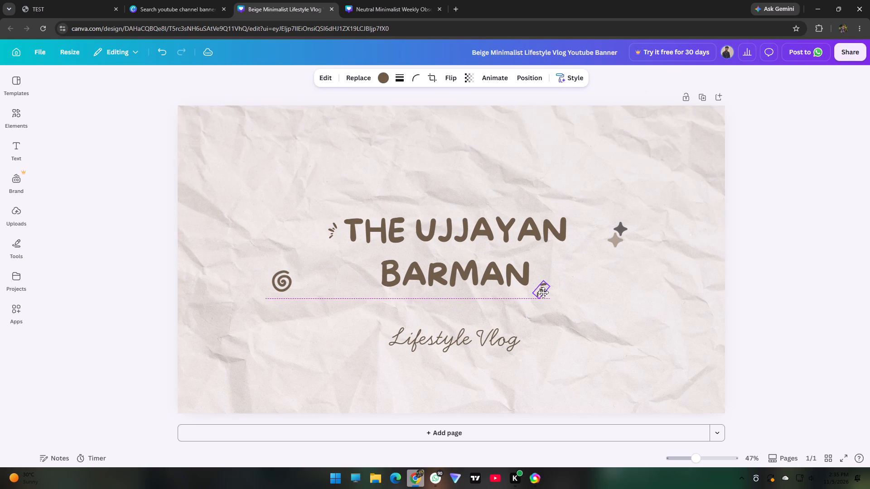
left_click_drag(543, 292, 542, 292)
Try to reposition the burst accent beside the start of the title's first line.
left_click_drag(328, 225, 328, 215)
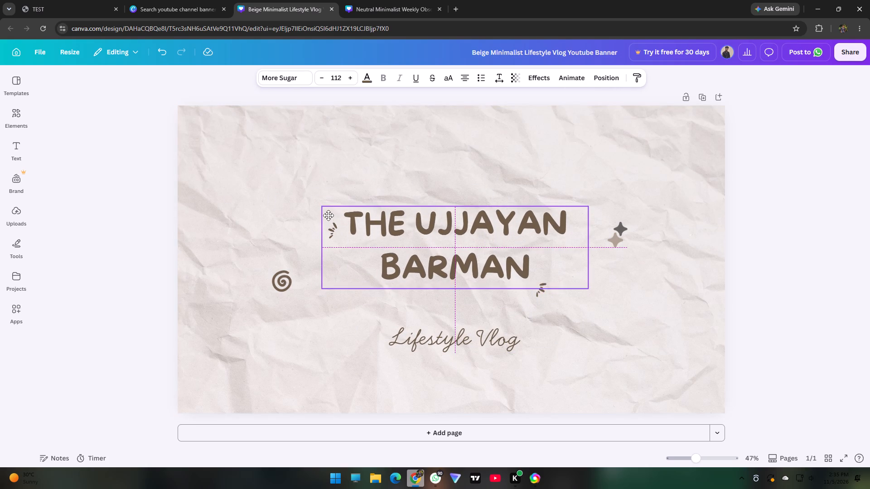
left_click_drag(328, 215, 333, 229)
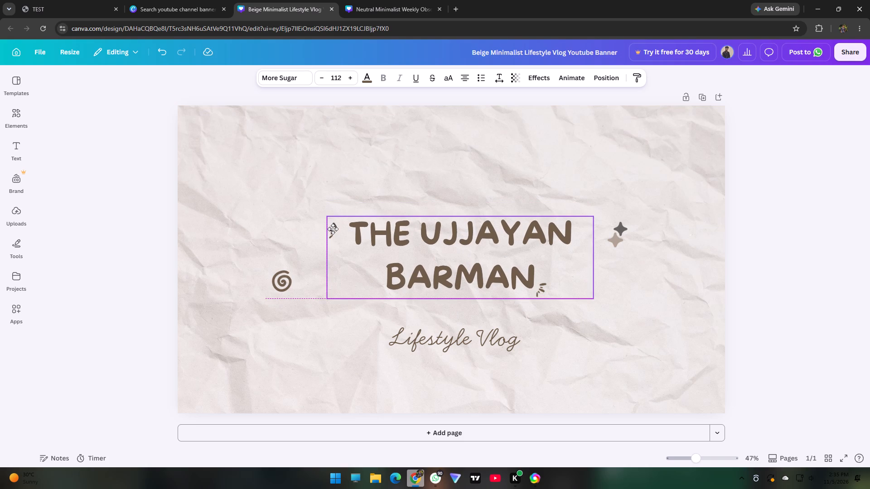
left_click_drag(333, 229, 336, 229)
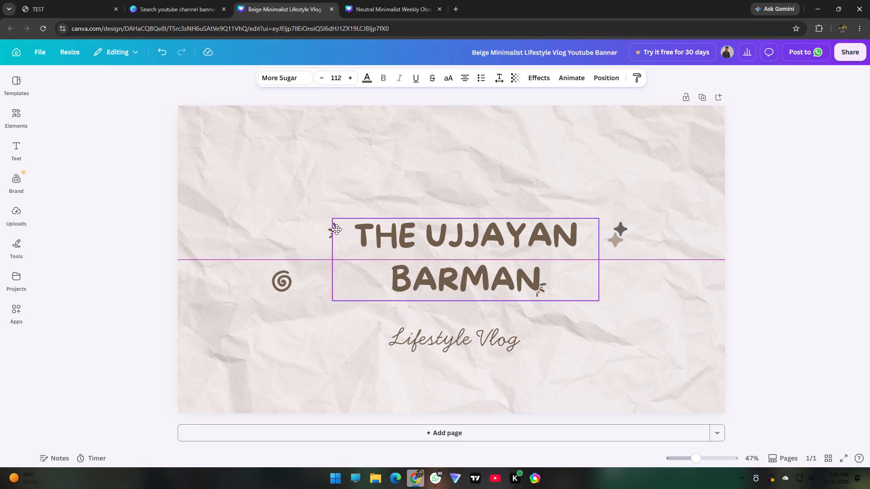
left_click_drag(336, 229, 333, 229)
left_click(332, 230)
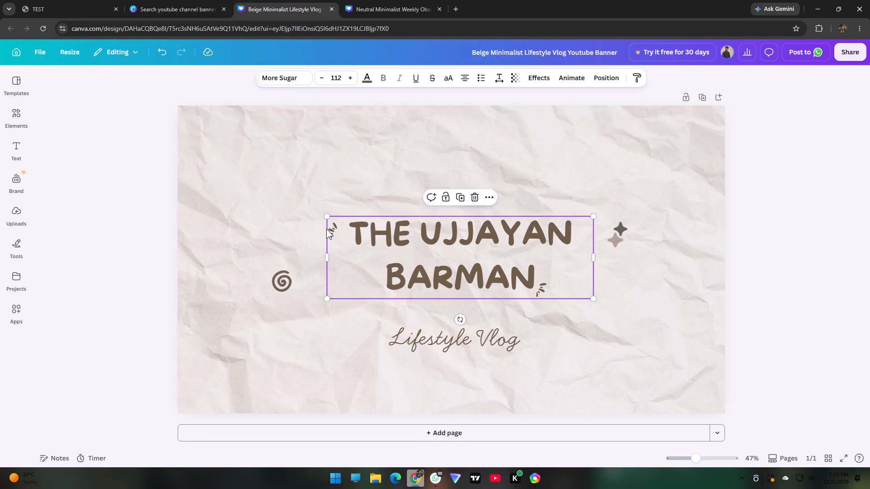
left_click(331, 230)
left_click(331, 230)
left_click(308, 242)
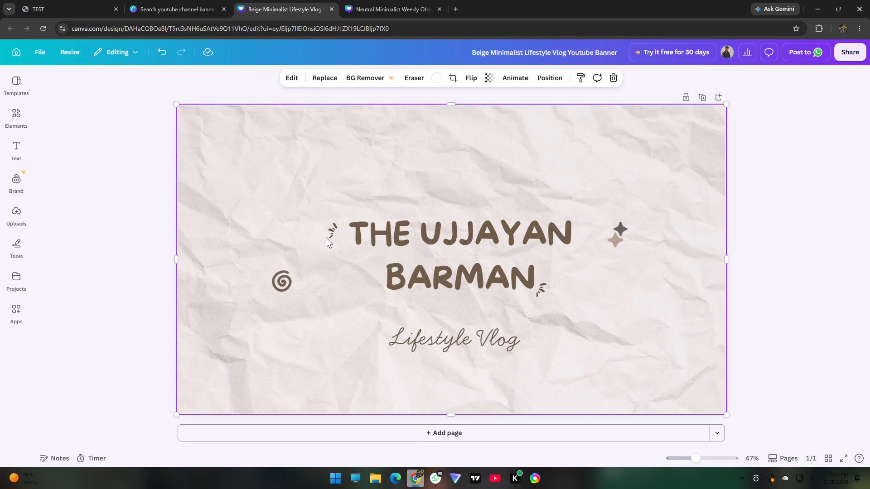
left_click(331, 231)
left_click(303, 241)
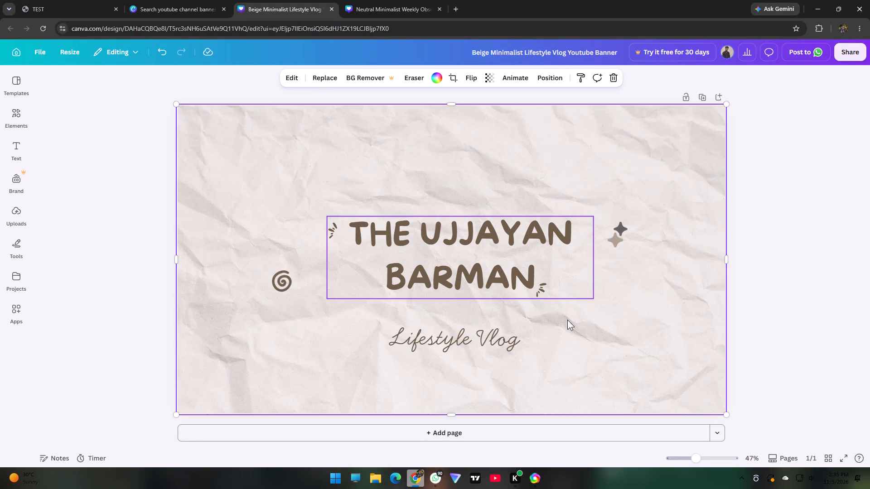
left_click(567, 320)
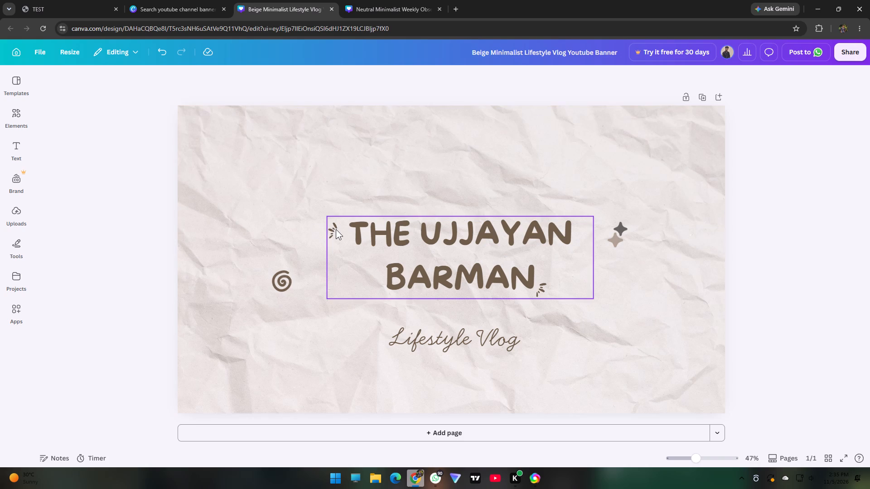
Move the title aside to free the upper burst accent, bring the title back, and place the accent at its upper-left corner.
left_click_drag(438, 251, 541, 272)
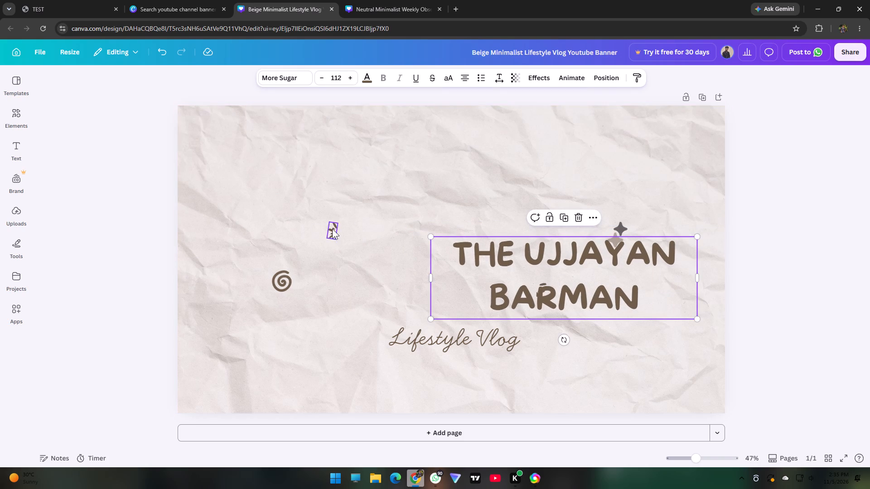
left_click_drag(332, 229, 281, 180)
left_click_drag(547, 264, 443, 252)
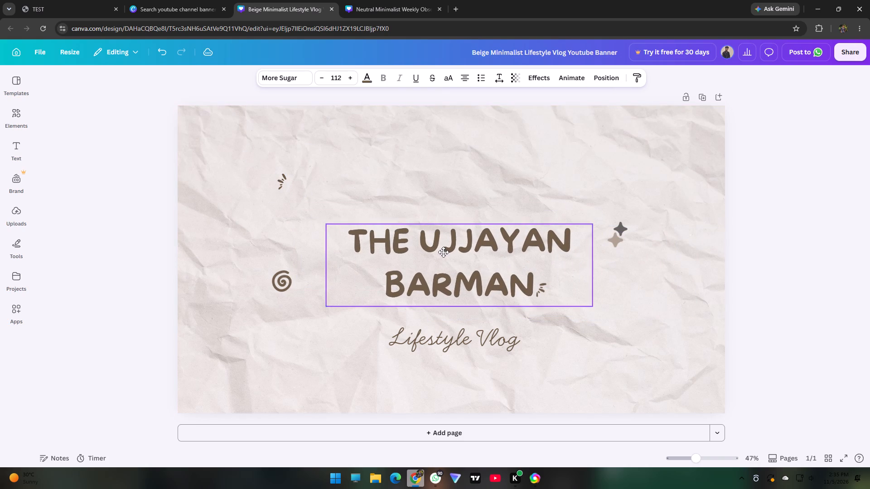
left_click_drag(443, 252, 443, 247)
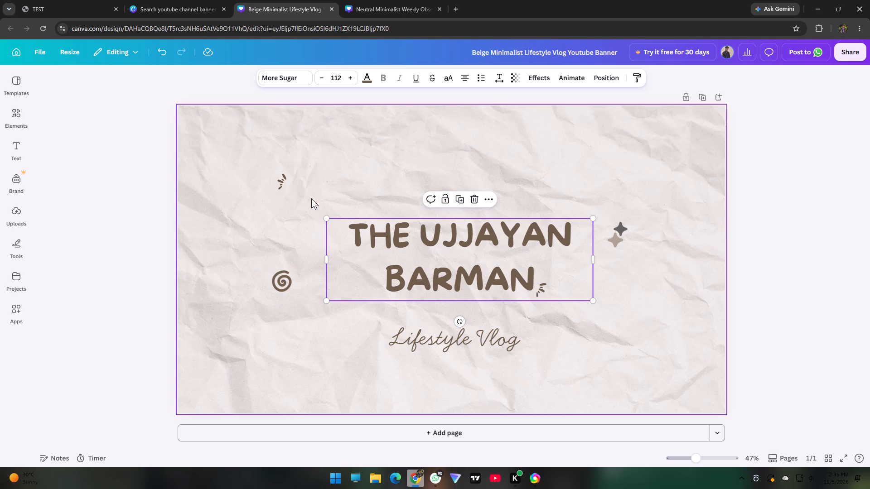
left_click_drag(279, 182, 333, 220)
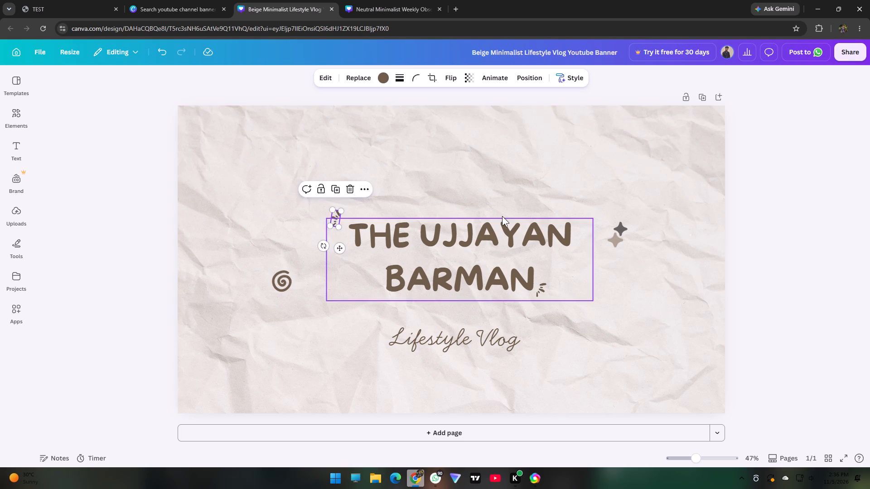
left_click(478, 187)
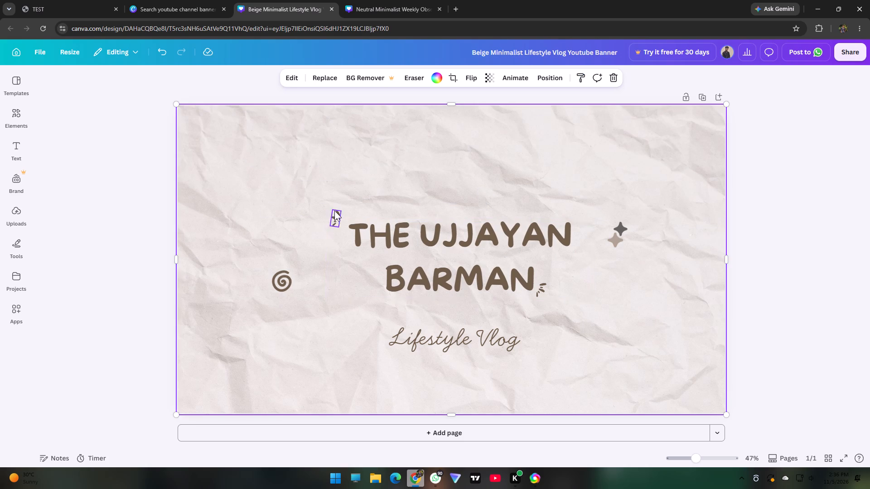
Enlarge the upper burst accent at the title's upper-left corner.
left_click(337, 213)
left_click_drag(336, 210, 345, 216)
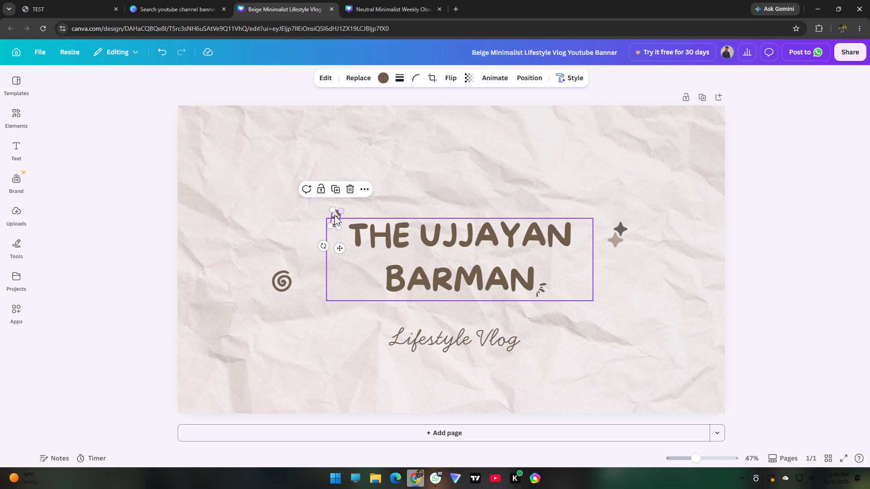
left_click_drag(338, 212, 352, 208)
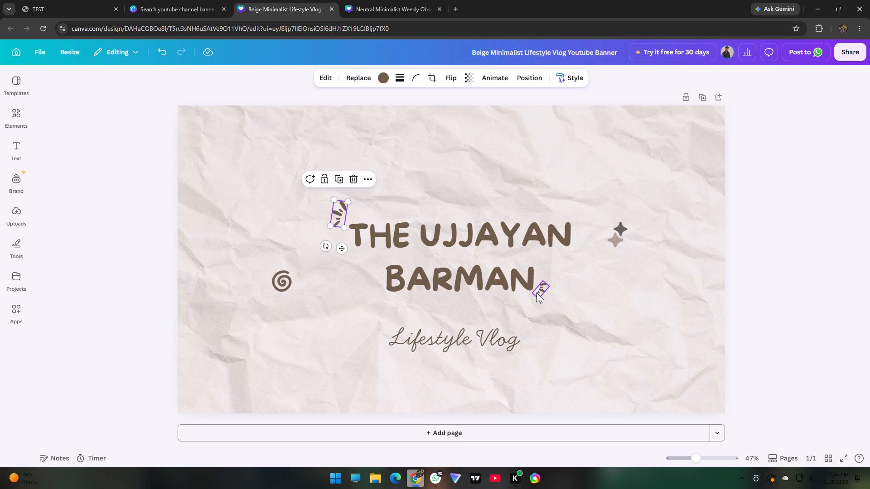
Shift the lower burst accent slightly down and right of the title's second line and enlarge it to about 52 by 99.
left_click_drag(538, 297, 540, 302)
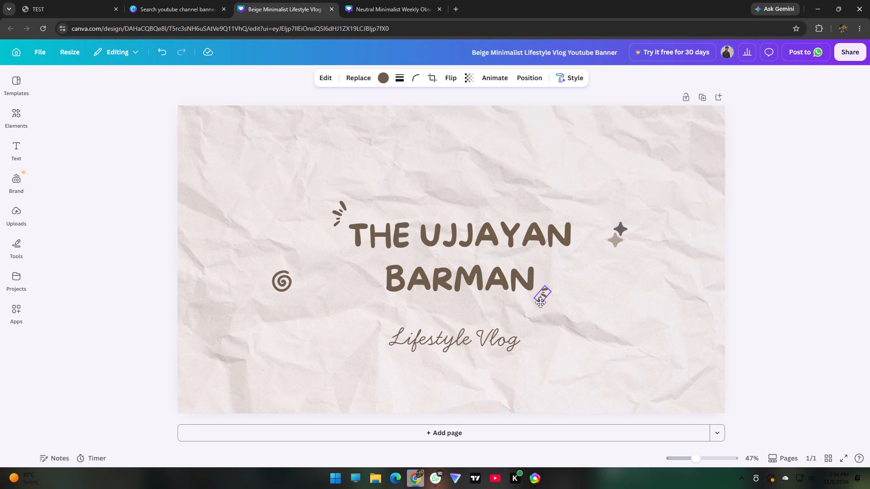
left_click_drag(540, 302, 545, 302)
left_click_drag(546, 307, 546, 313)
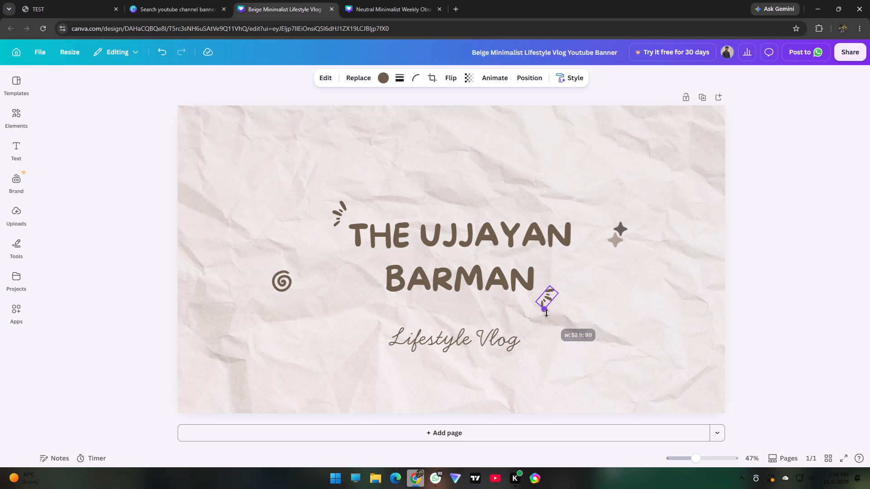
left_click_drag(546, 313, 546, 315)
Resize the upper burst accent away from the title and set it back just outside the title's upper-left corner.
left_click_drag(335, 211, 331, 216)
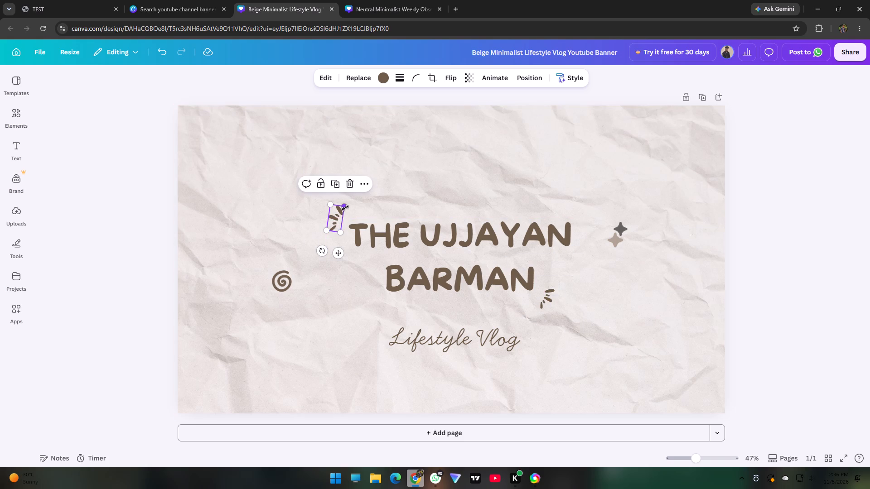
left_click_drag(345, 208, 353, 214)
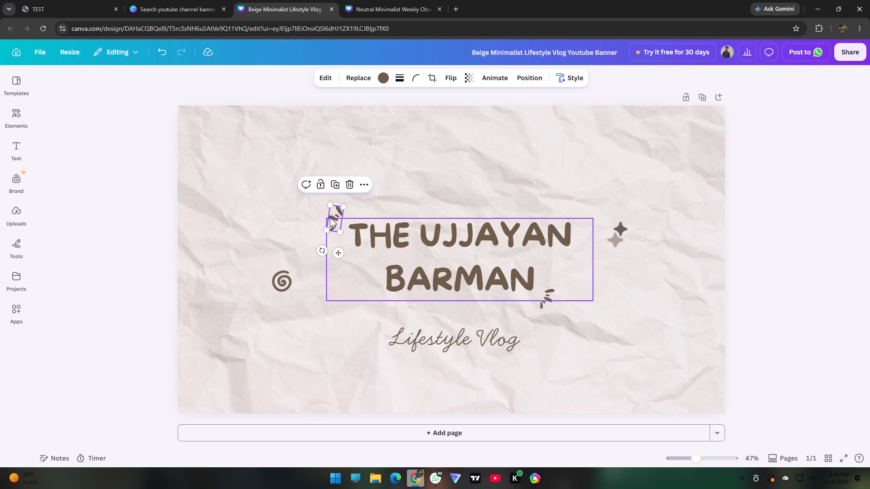
left_click_drag(341, 231, 329, 232)
left_click_drag(339, 211, 308, 200)
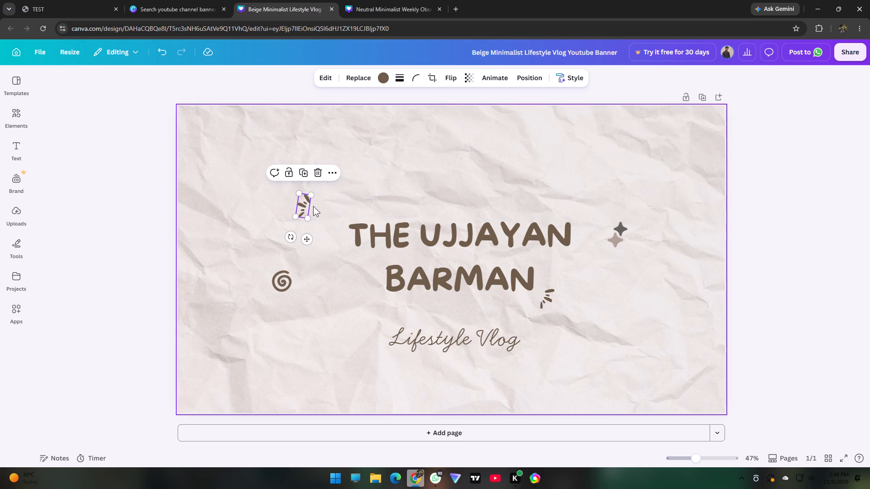
left_click_drag(309, 196, 319, 209)
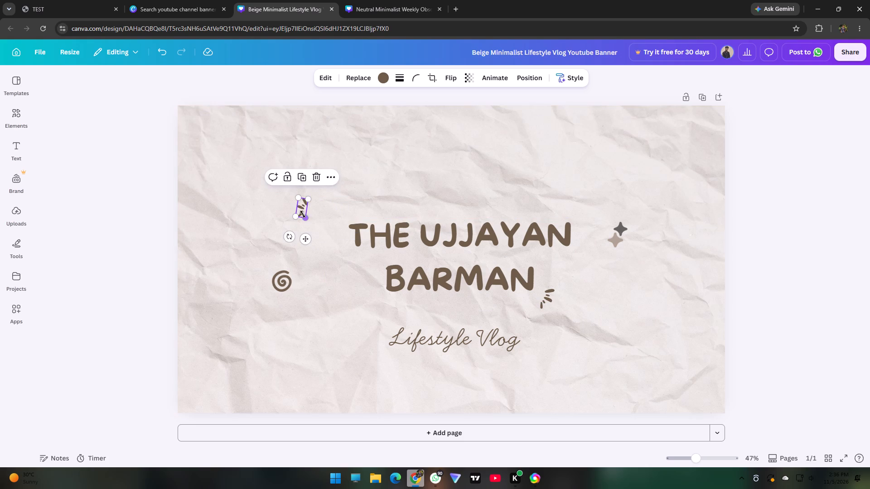
left_click_drag(303, 214, 298, 229)
left_click_drag(304, 214, 335, 215)
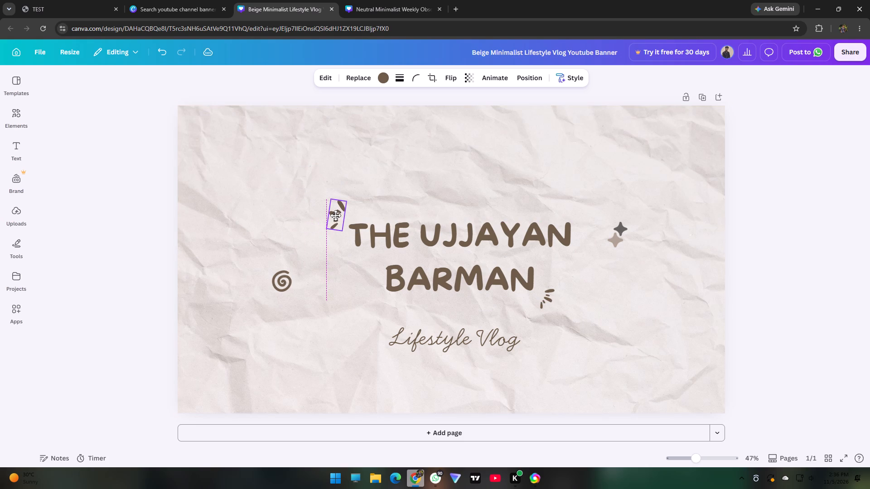
left_click_drag(335, 215, 335, 220)
left_click(416, 193)
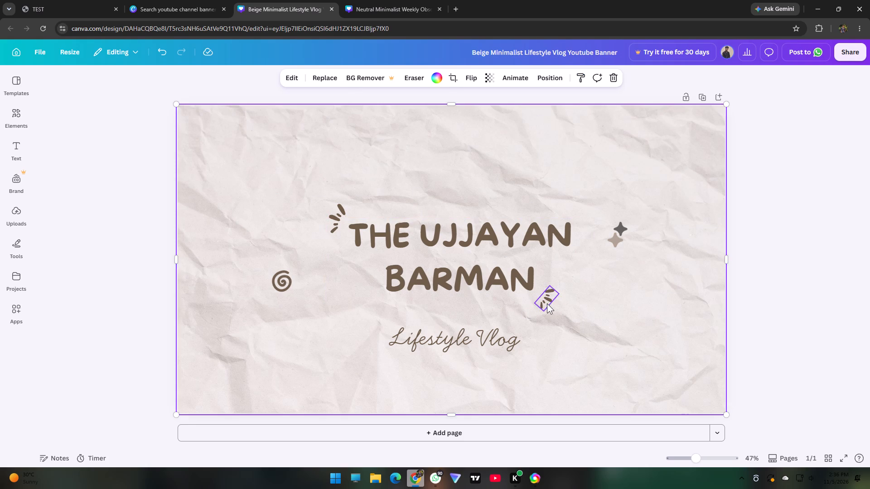
Tighten the accents around the title: nudge the lower burst up, and bring the sparkles and the spiral closer to the text.
left_click_drag(547, 303, 549, 298)
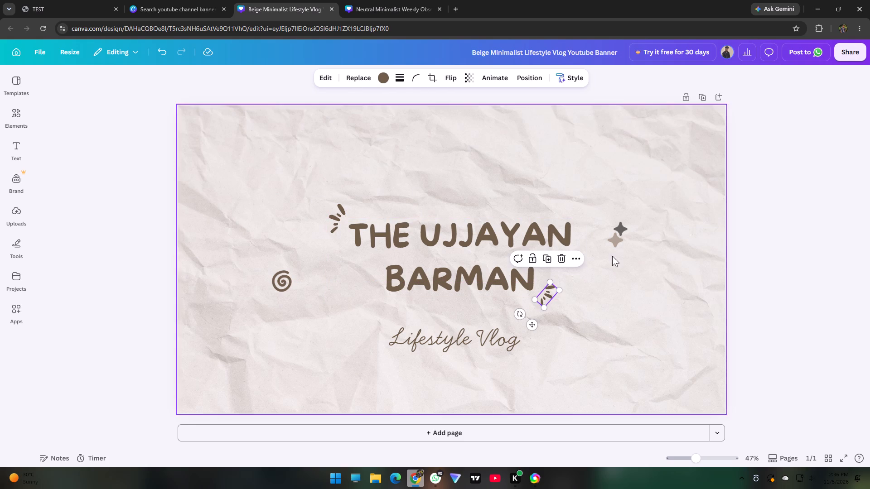
left_click_drag(620, 235, 602, 216)
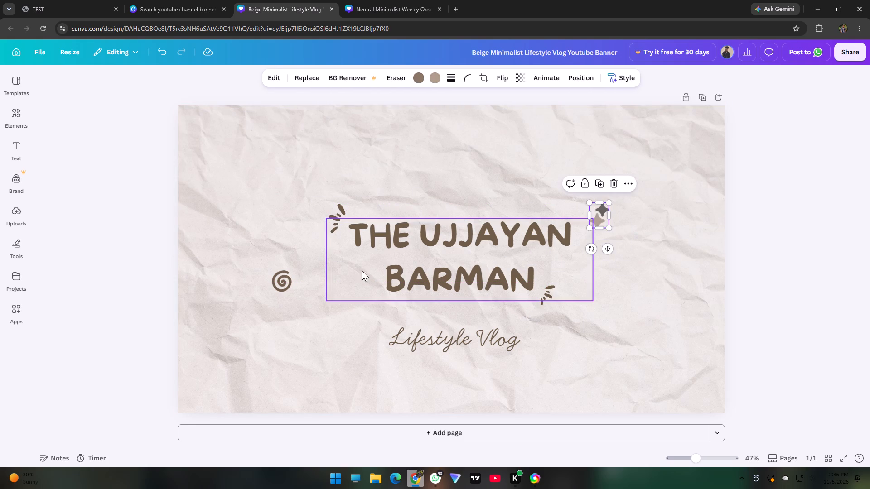
left_click_drag(274, 273, 302, 282)
left_click_drag(277, 280, 309, 288)
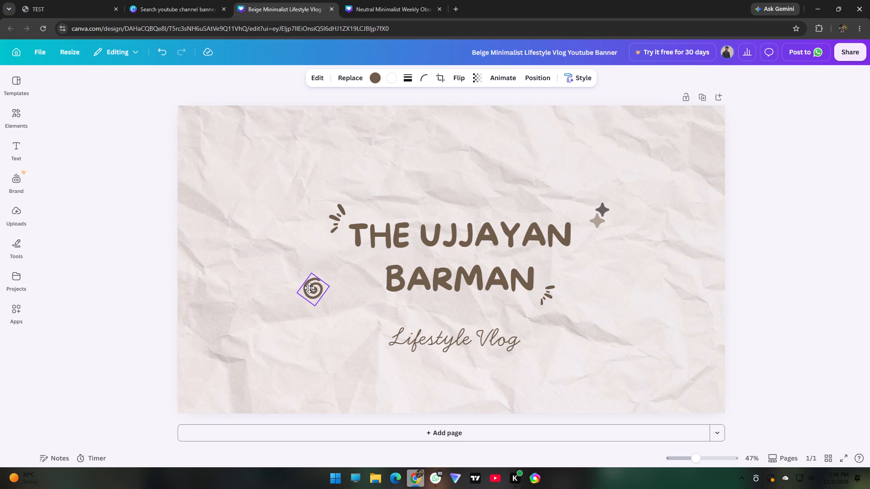
left_click_drag(309, 288, 320, 286)
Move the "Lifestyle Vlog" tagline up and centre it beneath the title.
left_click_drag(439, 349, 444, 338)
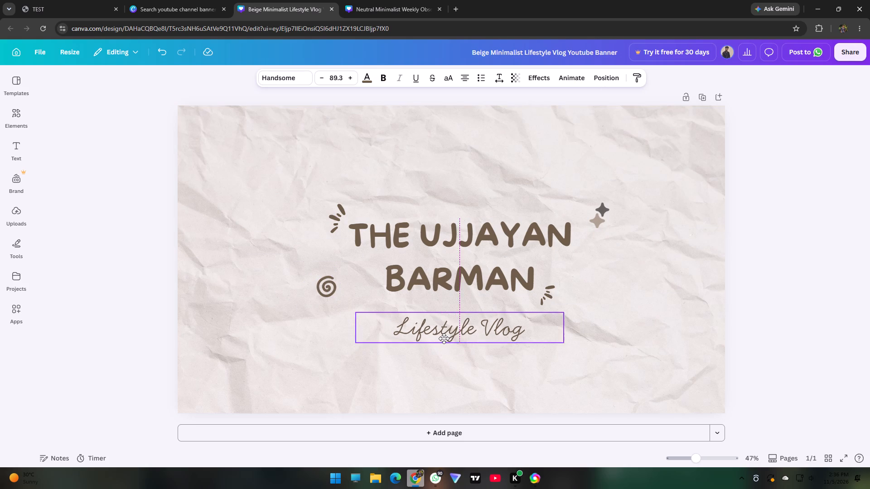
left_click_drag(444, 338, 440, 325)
Delete the "Lifestyle Vlog" tagline text beneath the title.
left_click(440, 319)
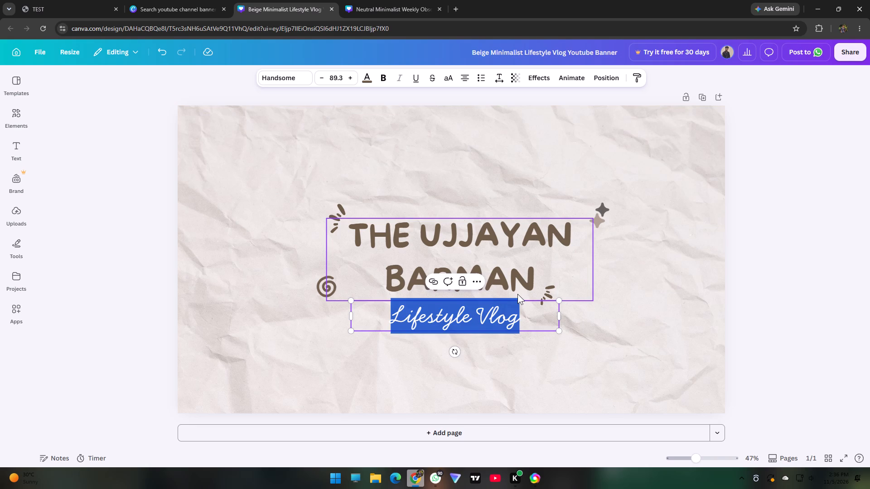
key("BackSpace")
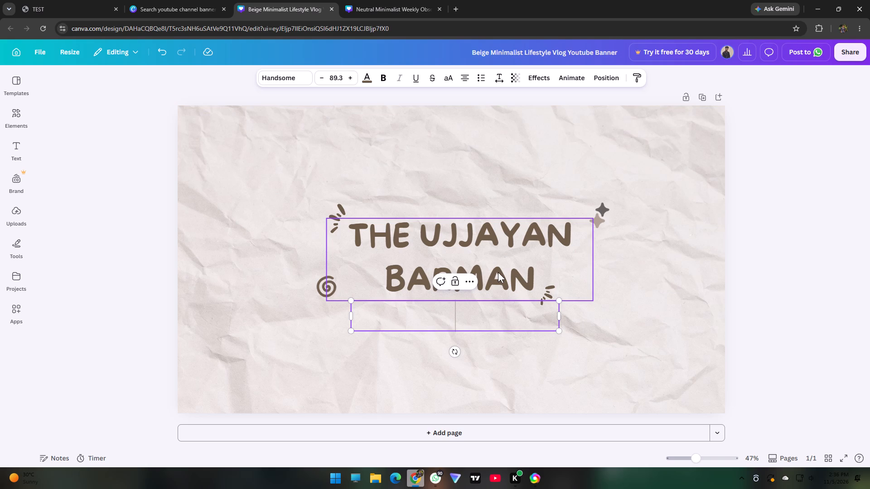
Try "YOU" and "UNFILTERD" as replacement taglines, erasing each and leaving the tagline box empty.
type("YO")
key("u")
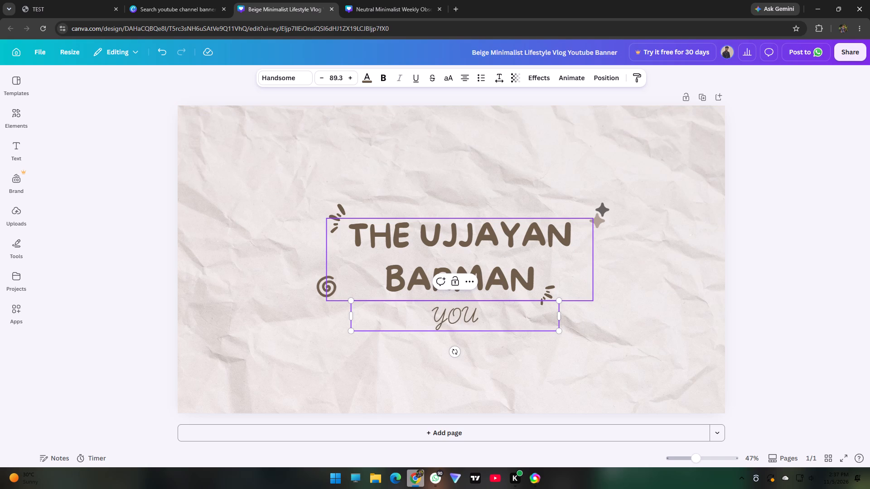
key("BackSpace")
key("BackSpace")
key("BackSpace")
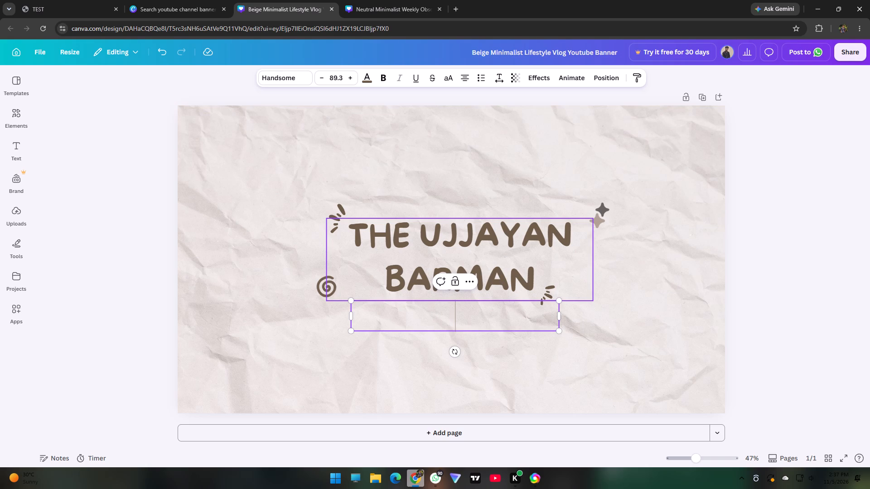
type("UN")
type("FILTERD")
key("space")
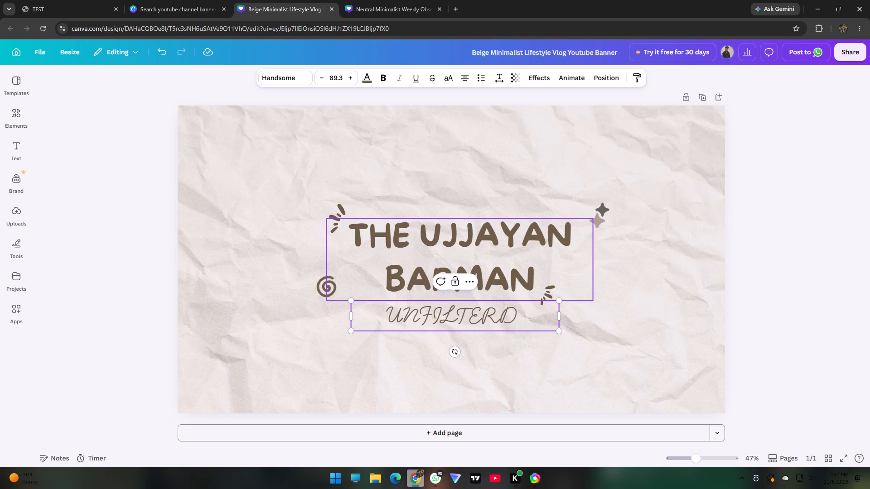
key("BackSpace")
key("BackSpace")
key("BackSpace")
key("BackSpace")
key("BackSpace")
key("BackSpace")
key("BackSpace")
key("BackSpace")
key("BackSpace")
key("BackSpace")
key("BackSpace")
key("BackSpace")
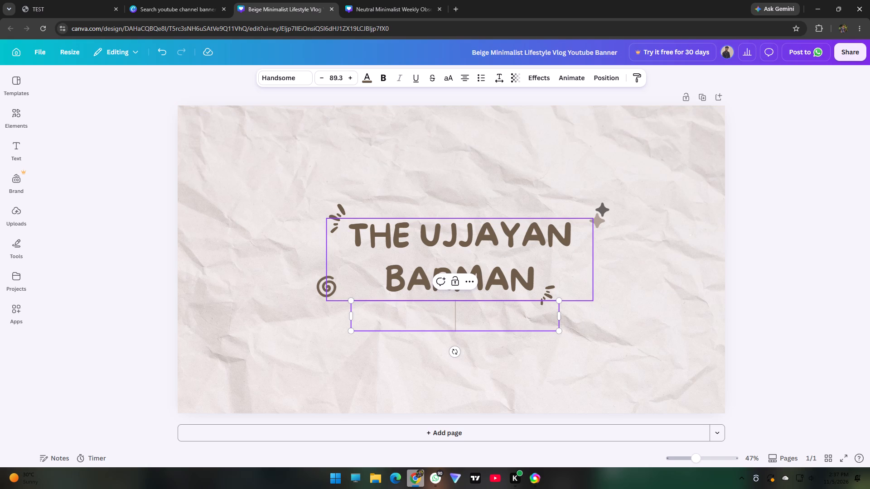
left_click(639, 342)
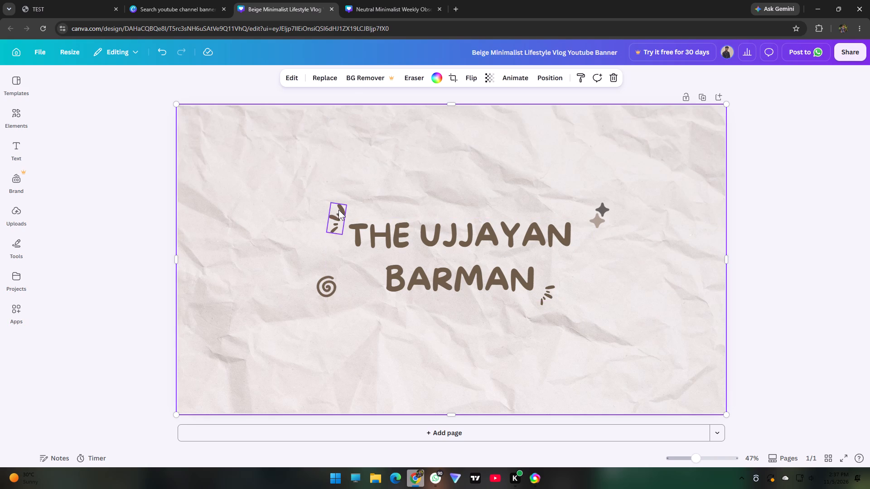
Move both burst accents closer in, the upper one to the title's first letter and the lower one to its last.
left_click_drag(338, 210, 343, 211)
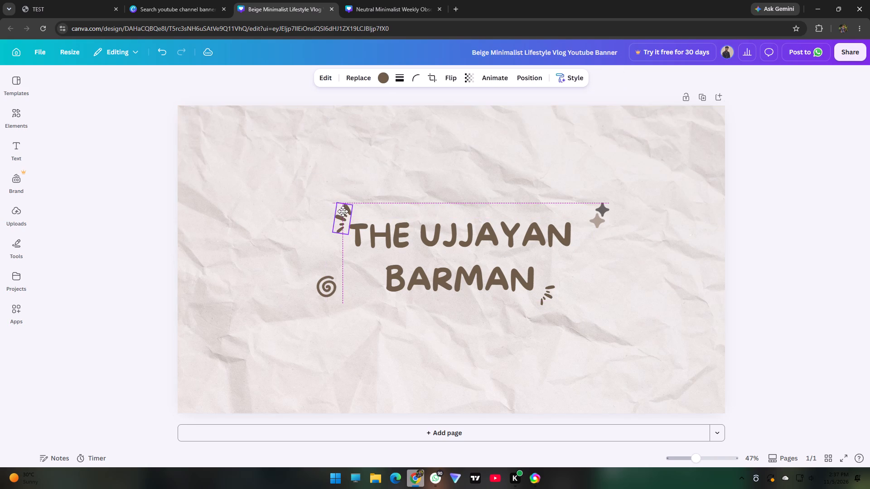
left_click_drag(343, 211, 345, 211)
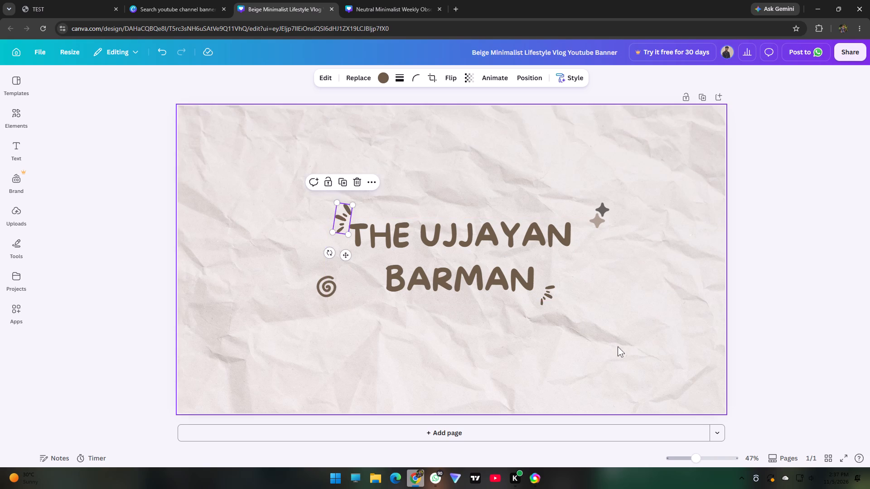
left_click_drag(546, 295, 541, 292)
left_click(654, 282)
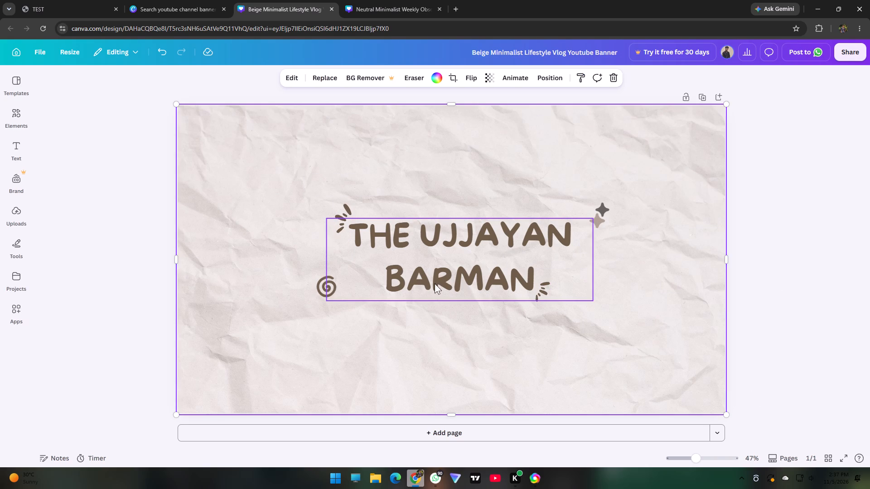
left_click(348, 207)
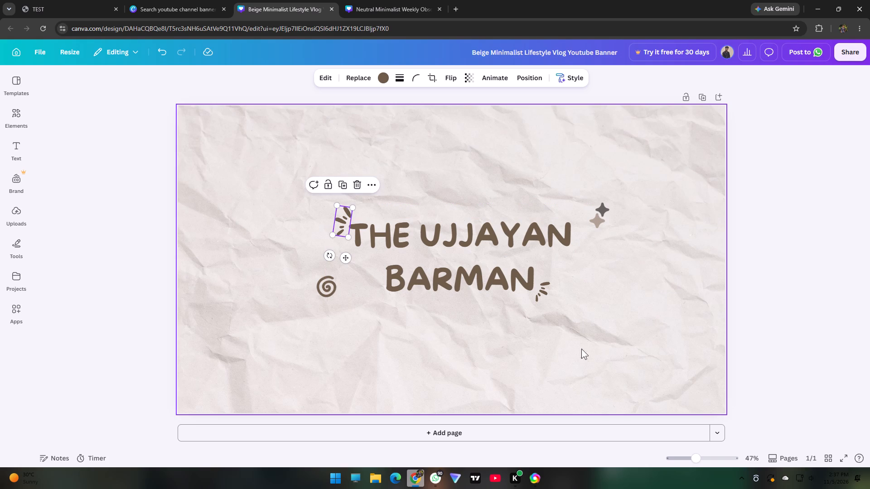
left_click(576, 336)
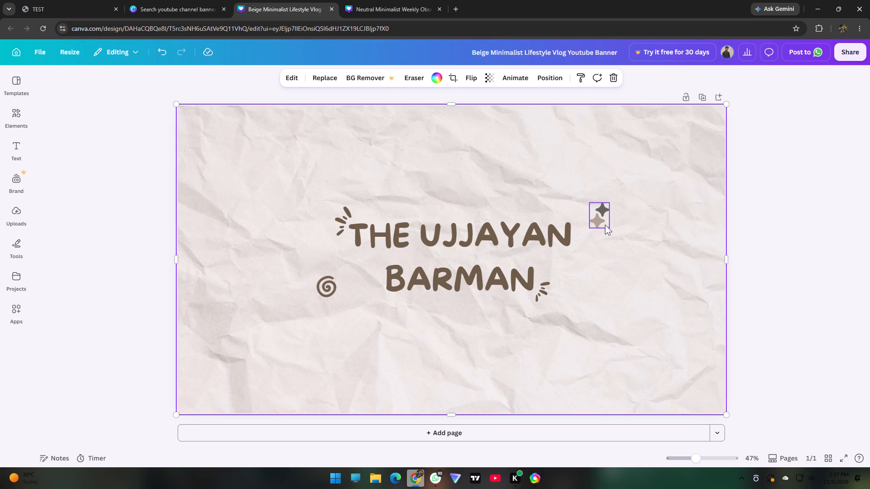
Lower the sparkles to the level of the title's first line and shift the spiral up and inward beside the second line.
left_click_drag(602, 220, 606, 238)
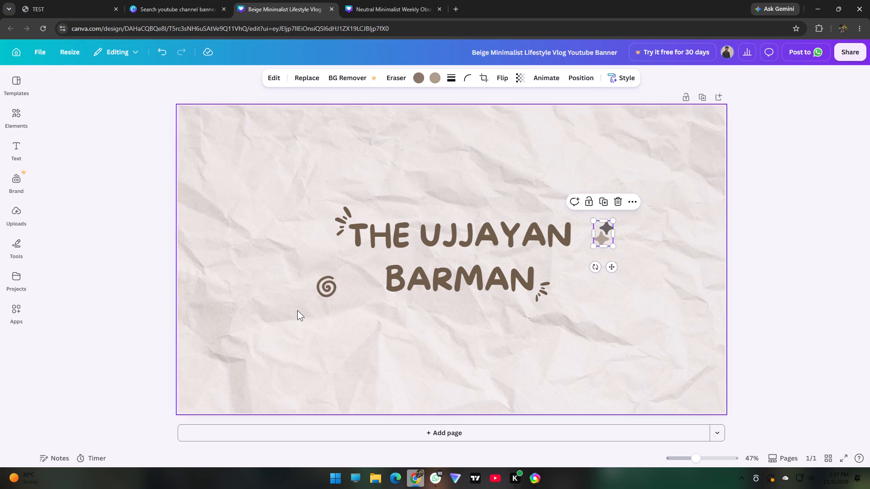
left_click_drag(322, 288, 329, 279)
left_click(657, 325)
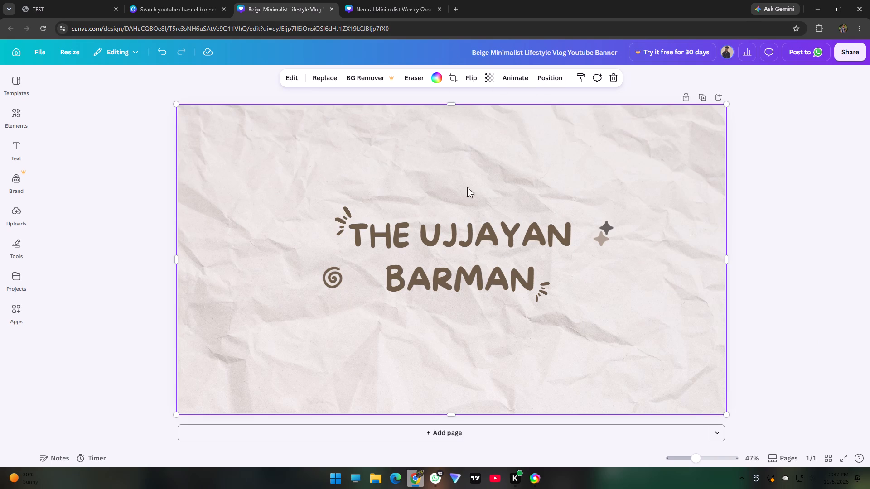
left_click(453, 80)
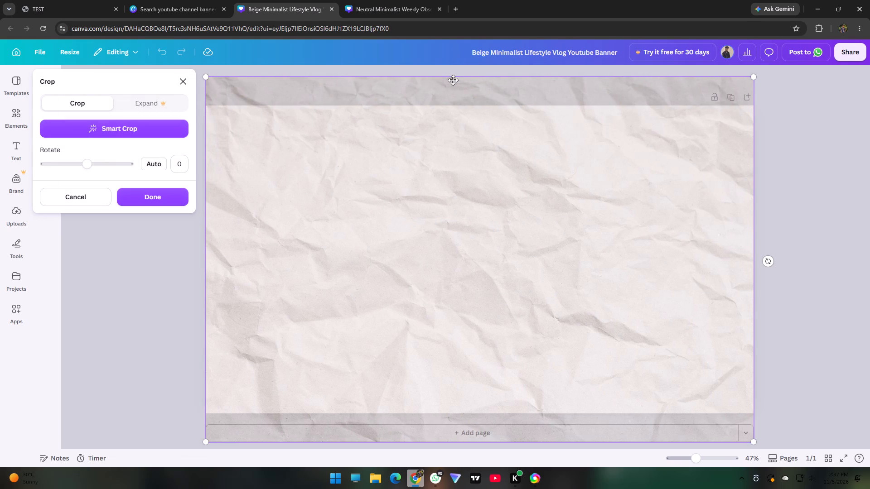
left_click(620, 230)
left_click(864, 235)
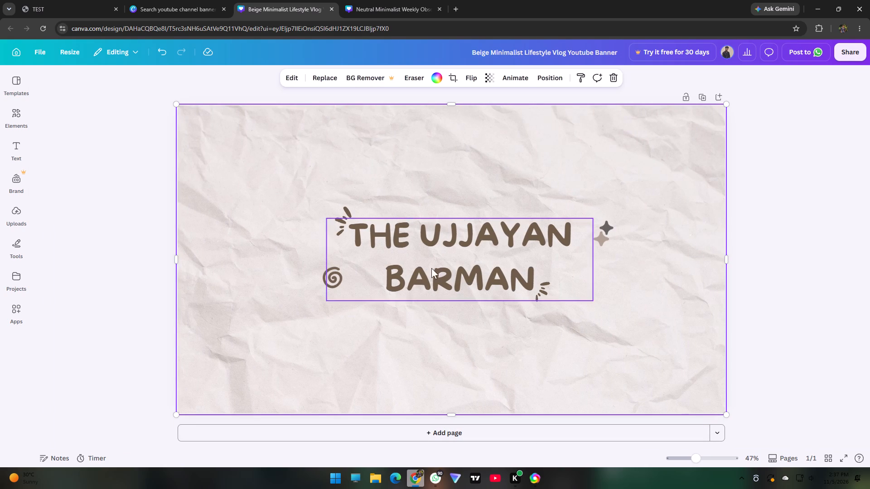
Bring the sparkles slightly closer to the end of the title's first line.
left_click_drag(612, 232, 604, 236)
Browse the similar templates and open the Green and White Illustrated Wellness Personal YouTube Banner for customising.
left_click(202, 1)
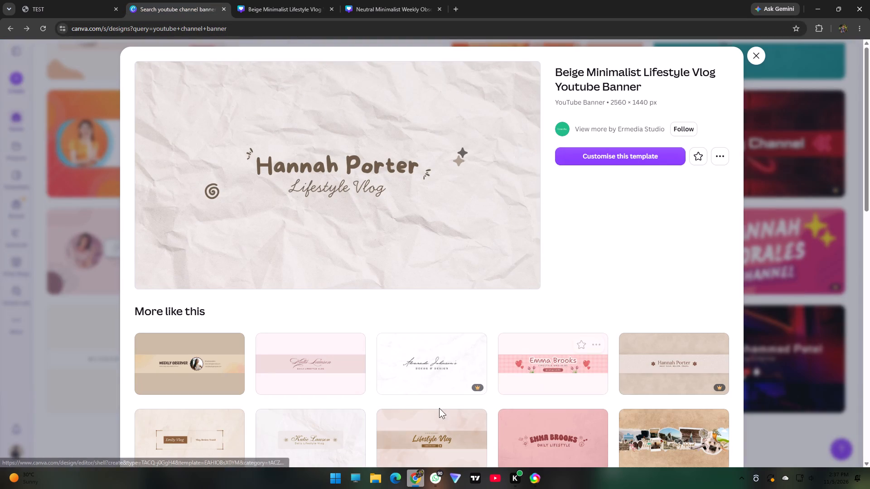
scroll(442, 411, "down", 3)
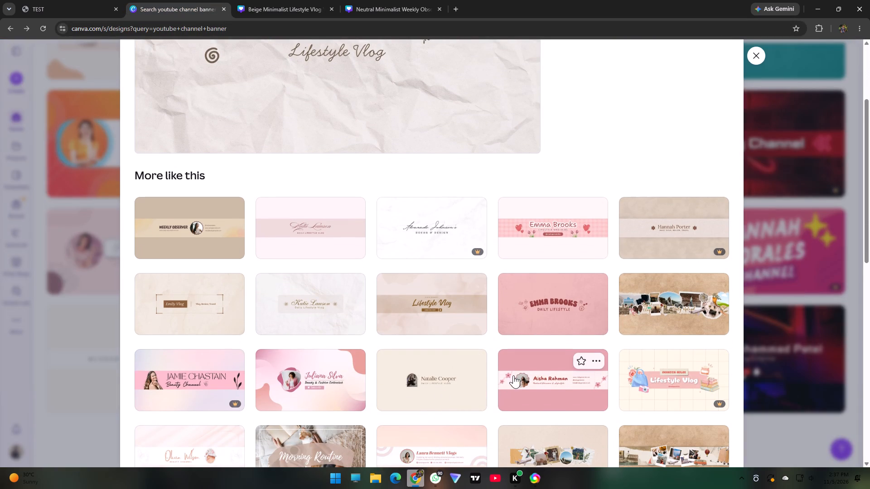
scroll(517, 375, "down", 1)
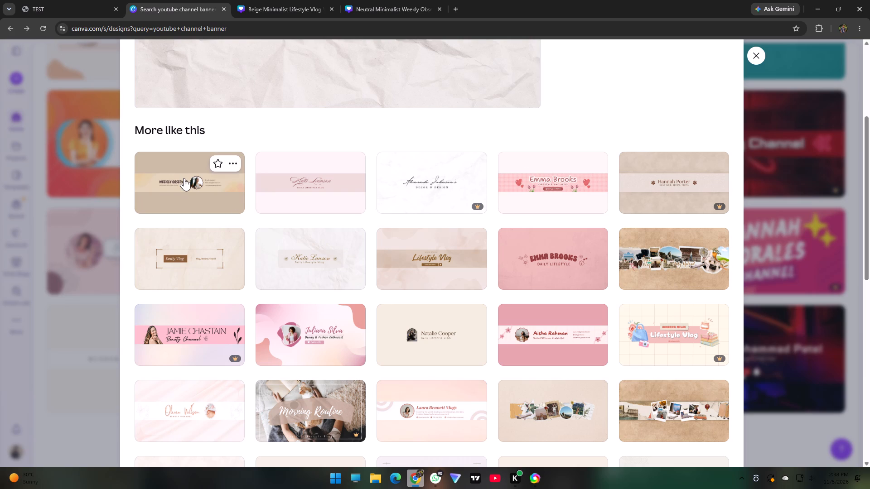
left_click(255, 0)
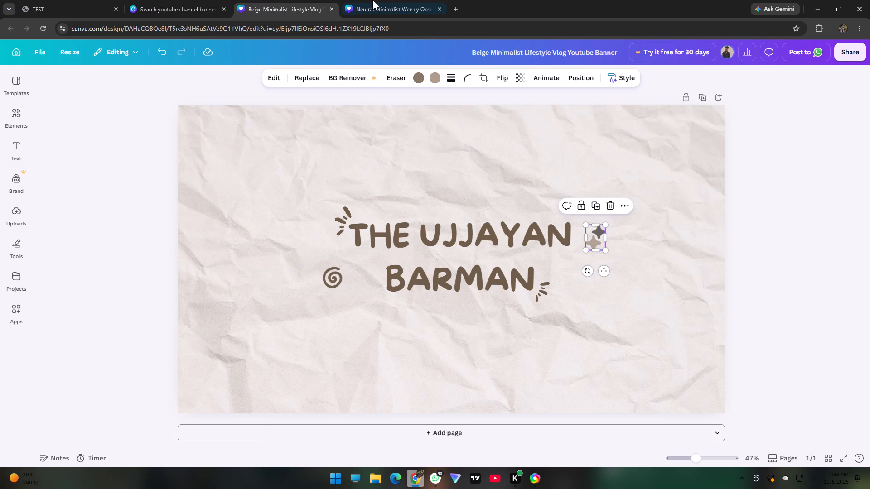
left_click(377, 0)
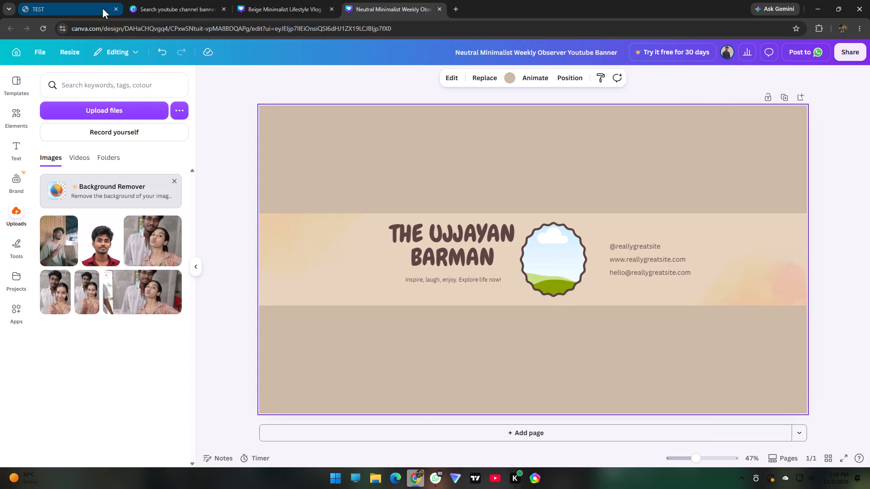
left_click(166, 0)
scroll(476, 336, "down", 1)
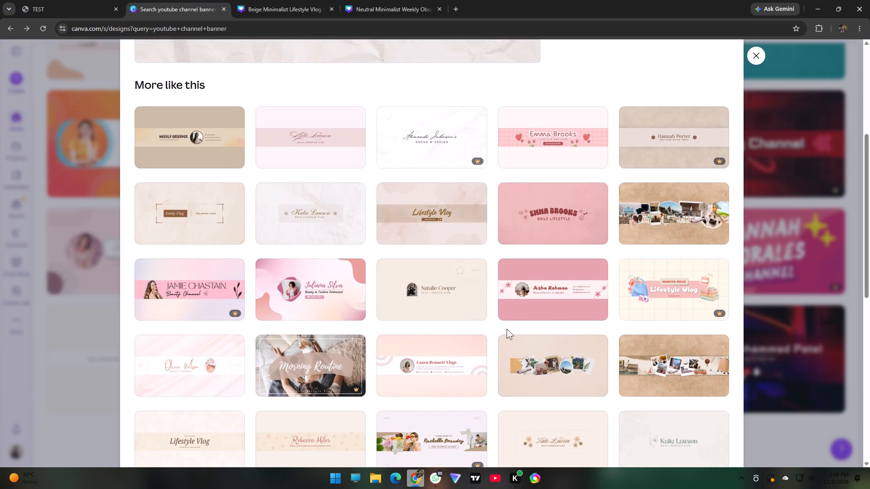
scroll(565, 349, "down", 3)
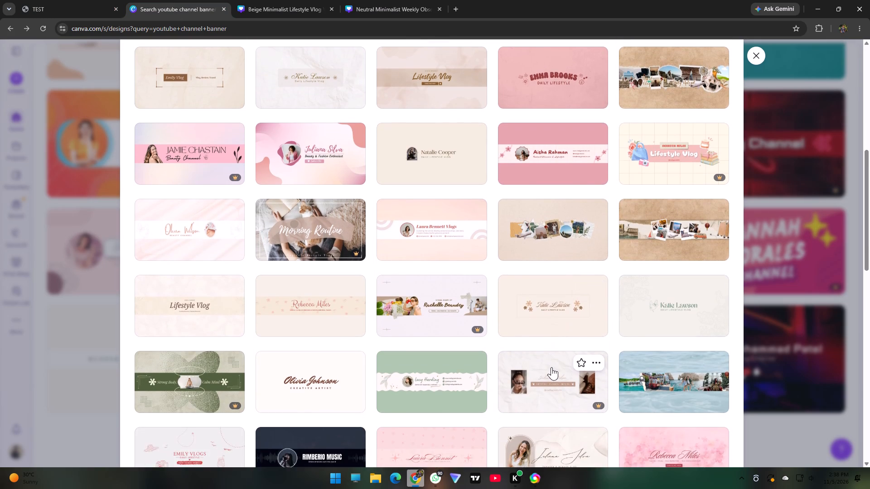
scroll(551, 367, "down", 1)
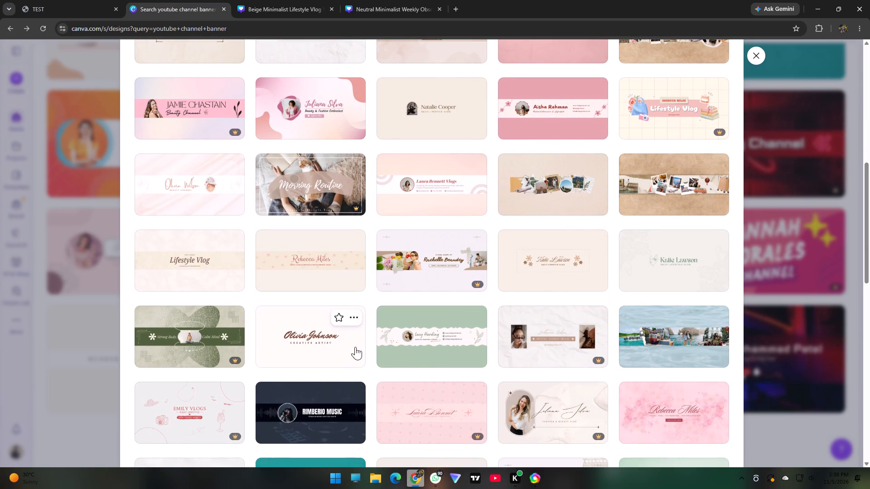
left_click(420, 338)
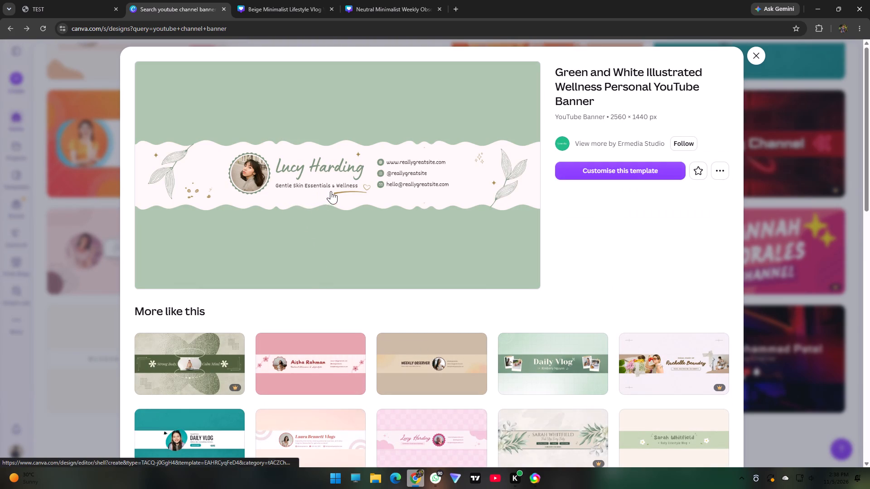
left_click(247, 173)
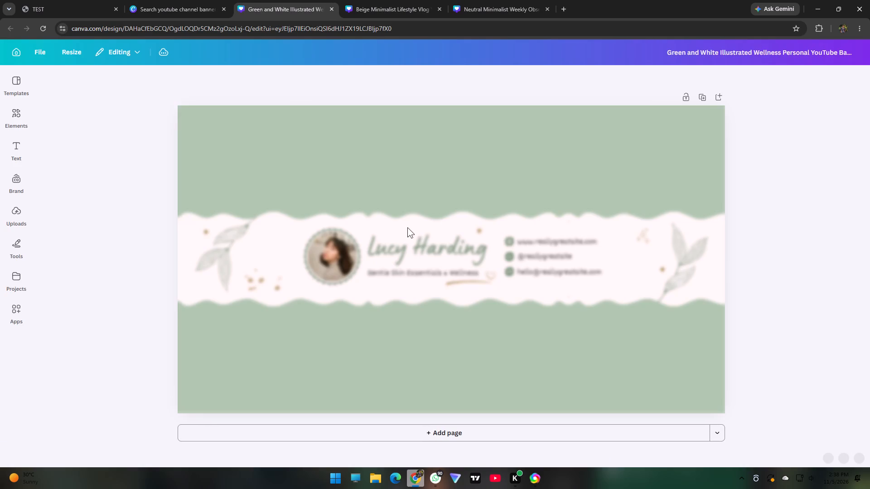
left_click(338, 268)
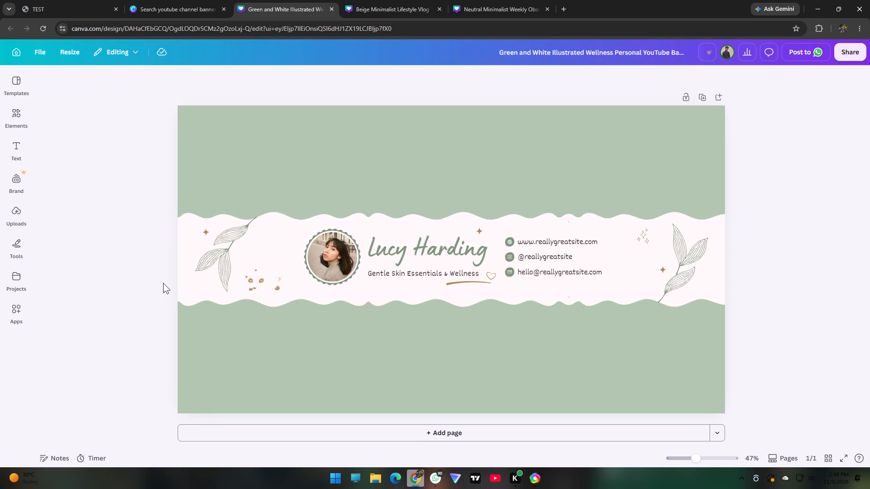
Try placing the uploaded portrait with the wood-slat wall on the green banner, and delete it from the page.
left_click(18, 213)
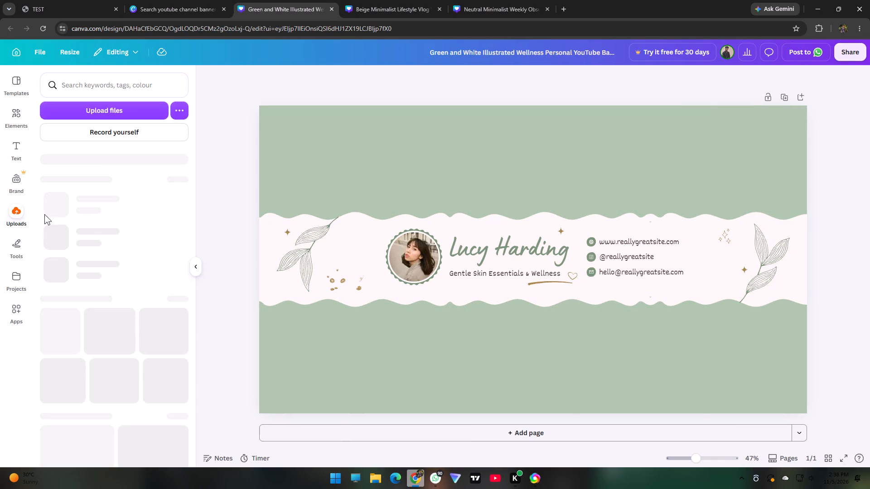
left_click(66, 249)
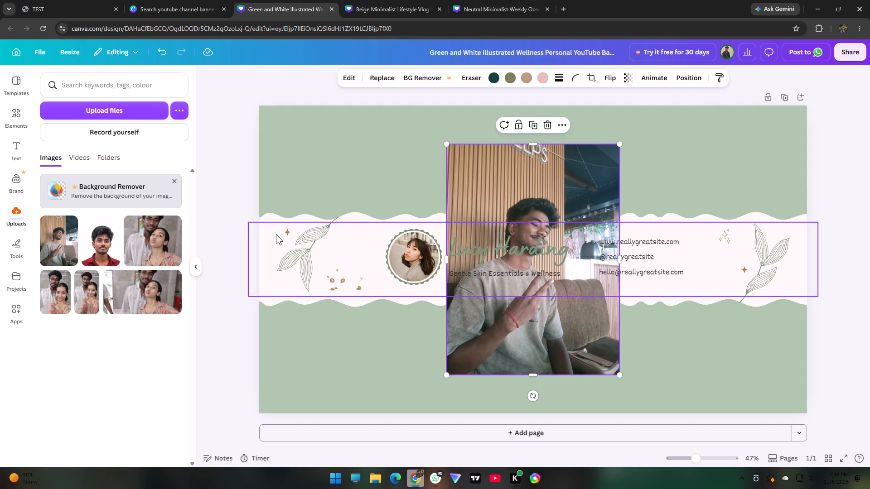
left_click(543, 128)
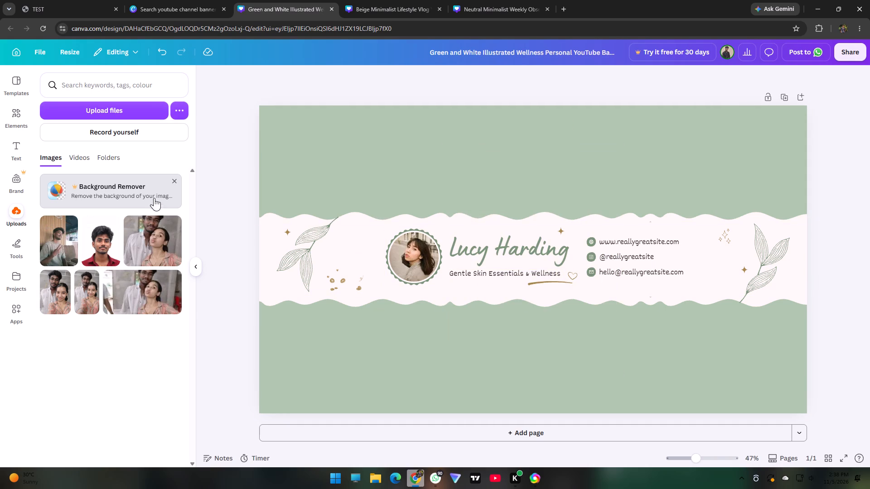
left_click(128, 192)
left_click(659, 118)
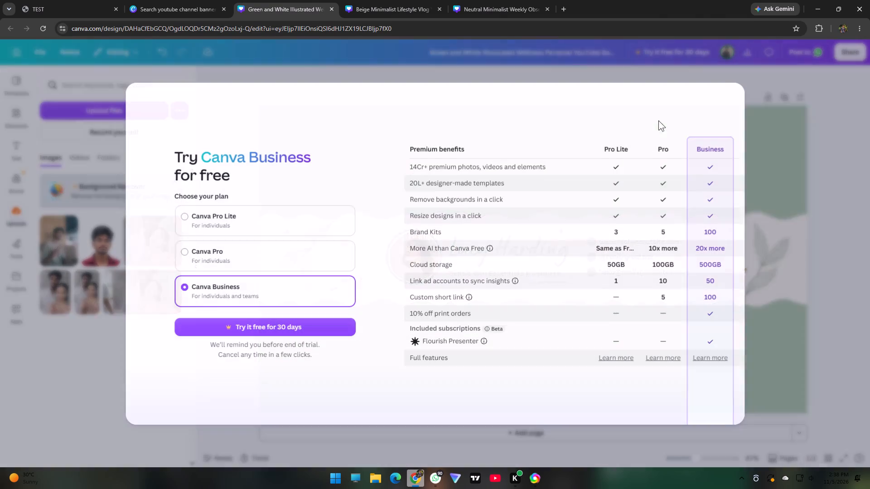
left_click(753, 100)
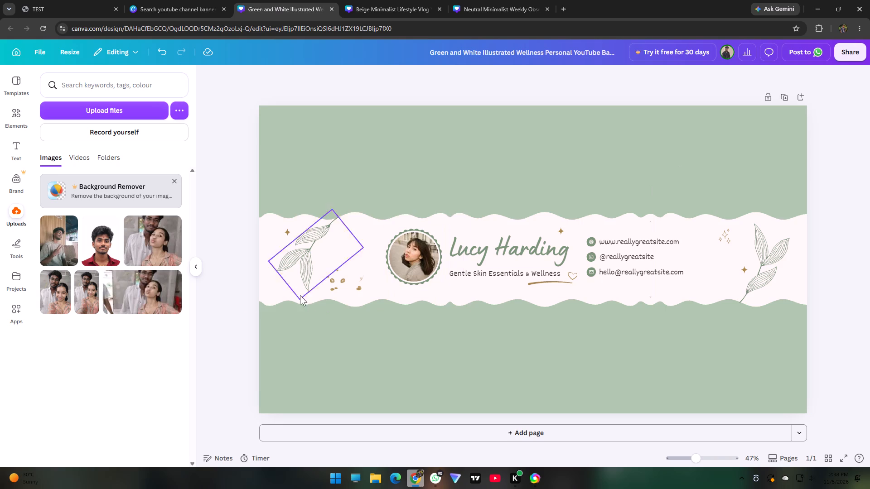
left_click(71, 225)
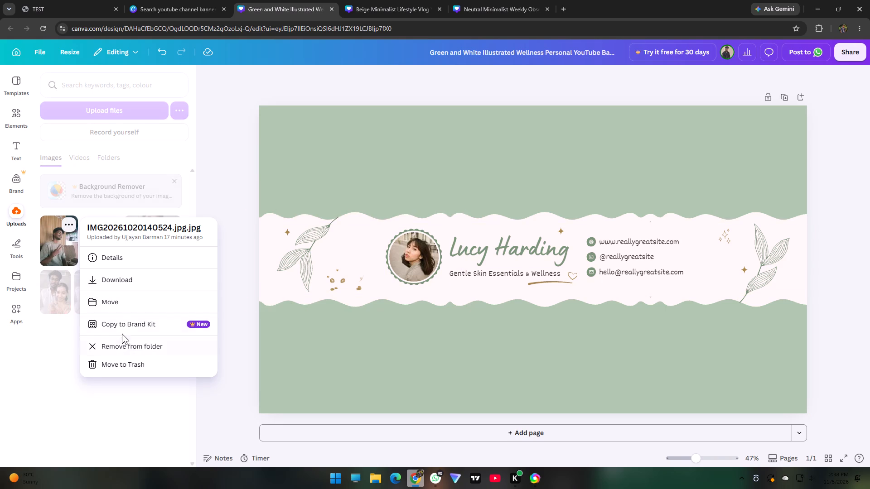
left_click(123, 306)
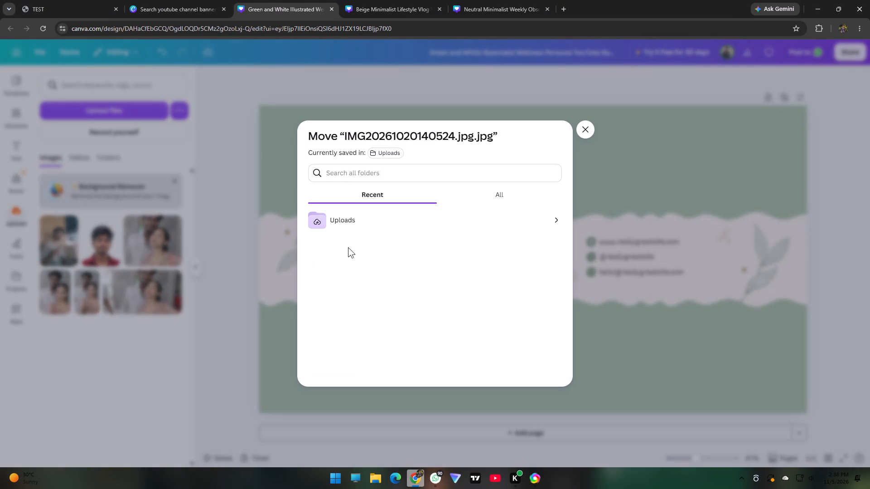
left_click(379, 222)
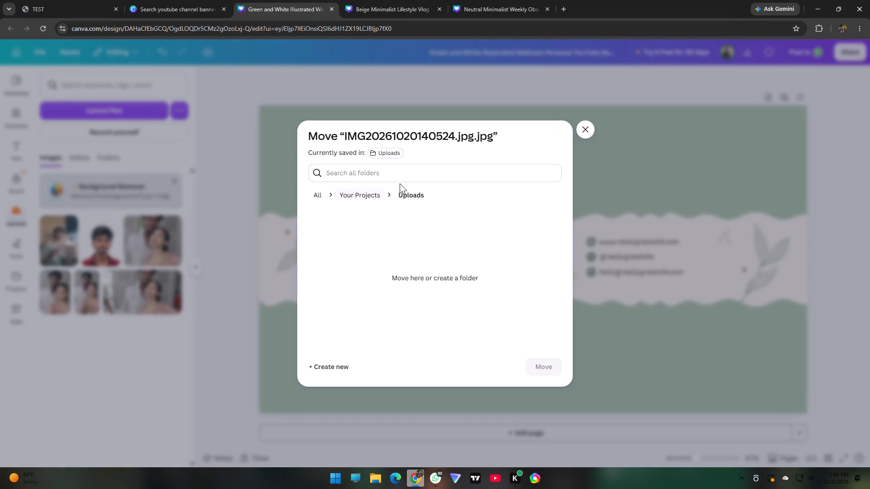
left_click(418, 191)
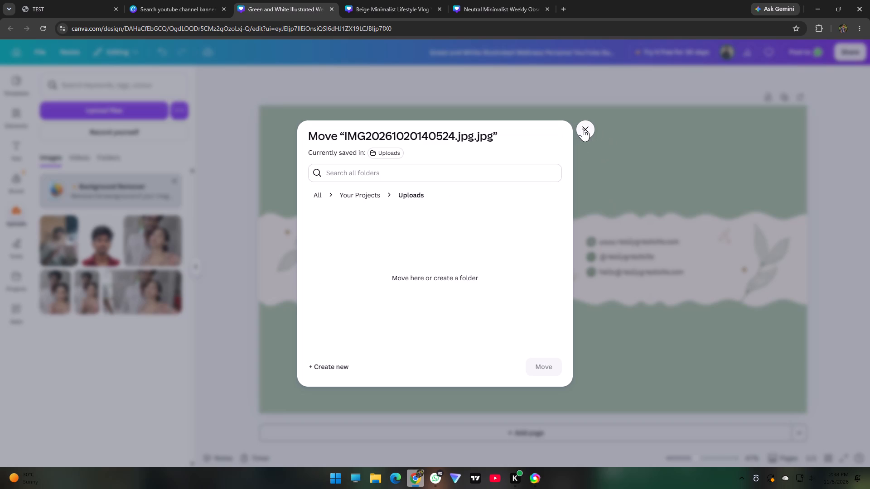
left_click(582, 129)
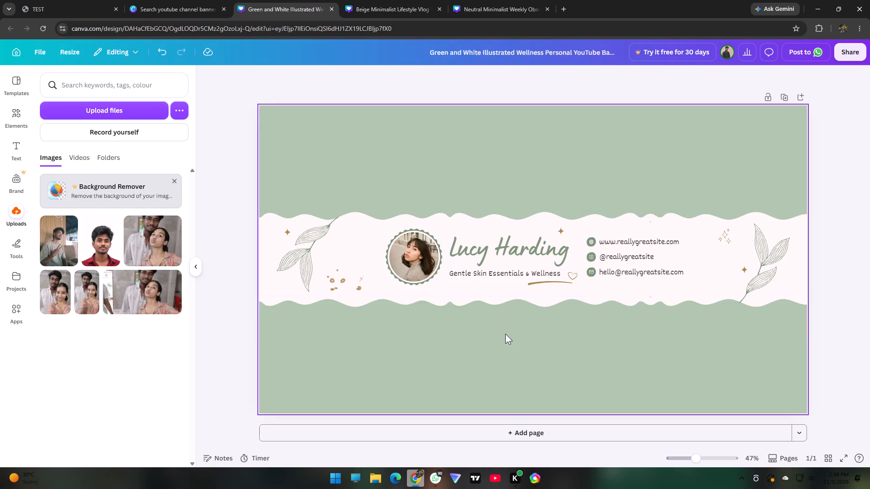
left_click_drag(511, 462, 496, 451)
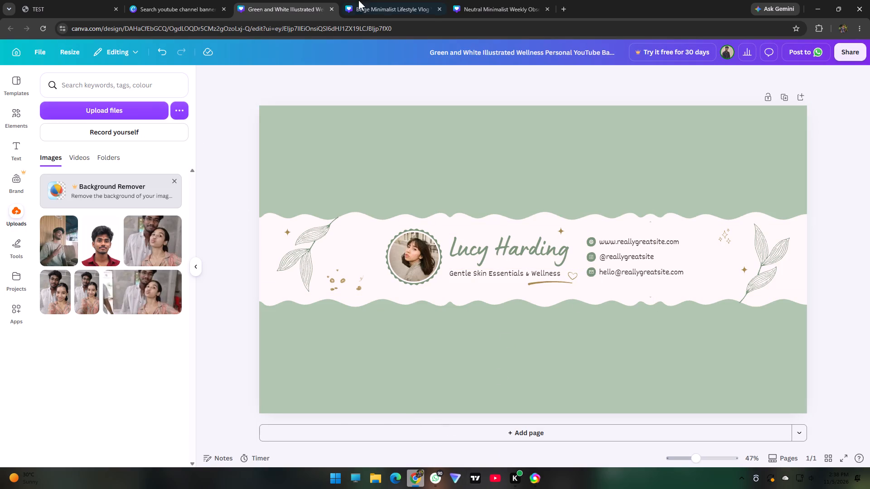
Look through the templates similar to the green and white wellness banner for another channel banner design.
left_click(207, 14)
scroll(501, 388, "down", 3)
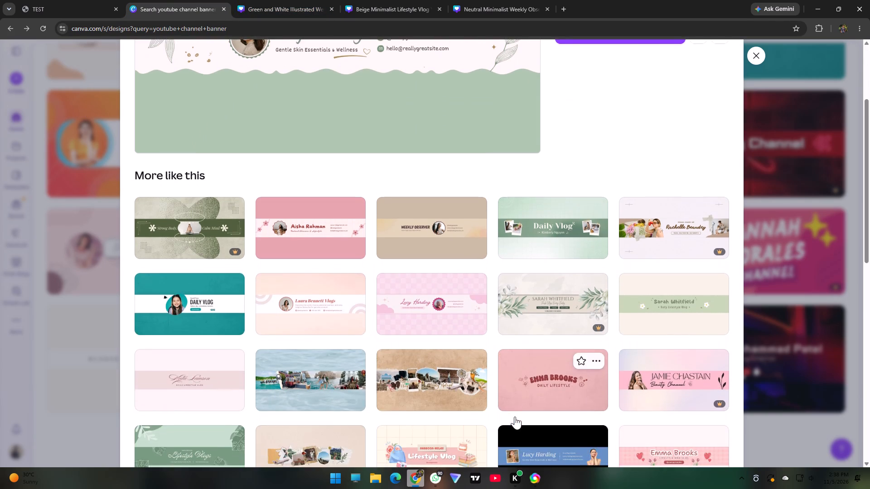
scroll(514, 417, "down", 7)
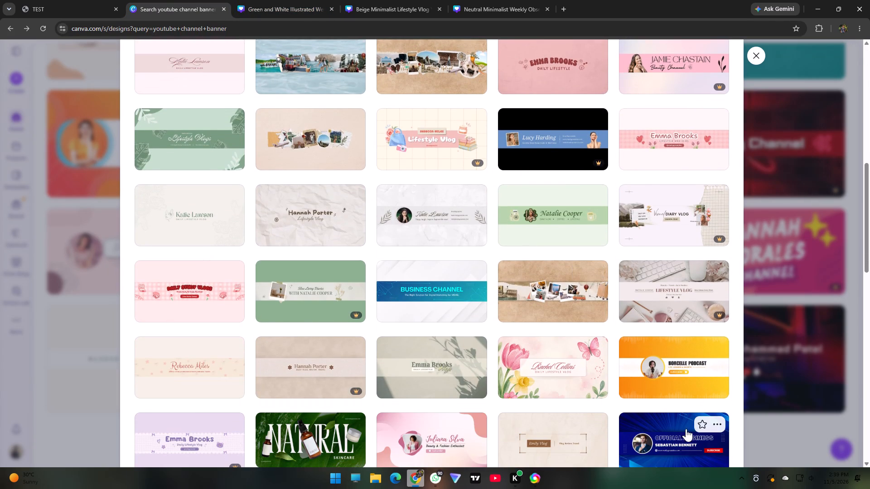
scroll(685, 429, "down", 3)
scroll(430, 387, "down", 2)
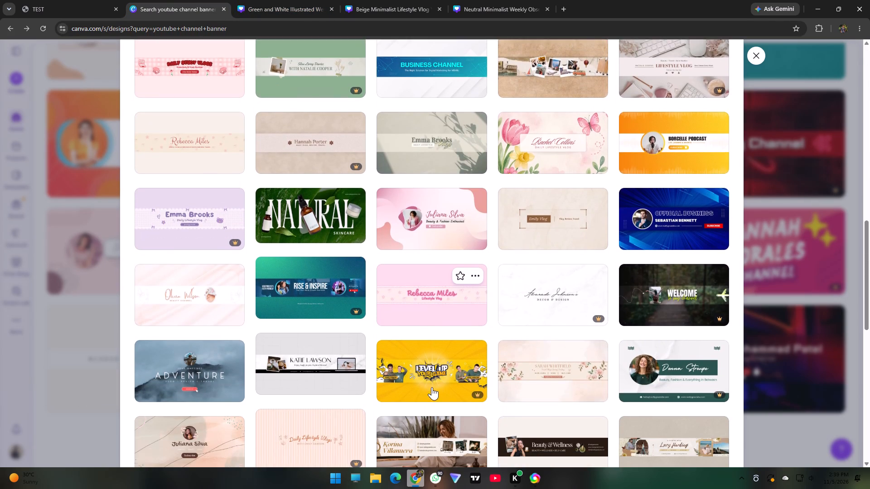
scroll(443, 396, "down", 9)
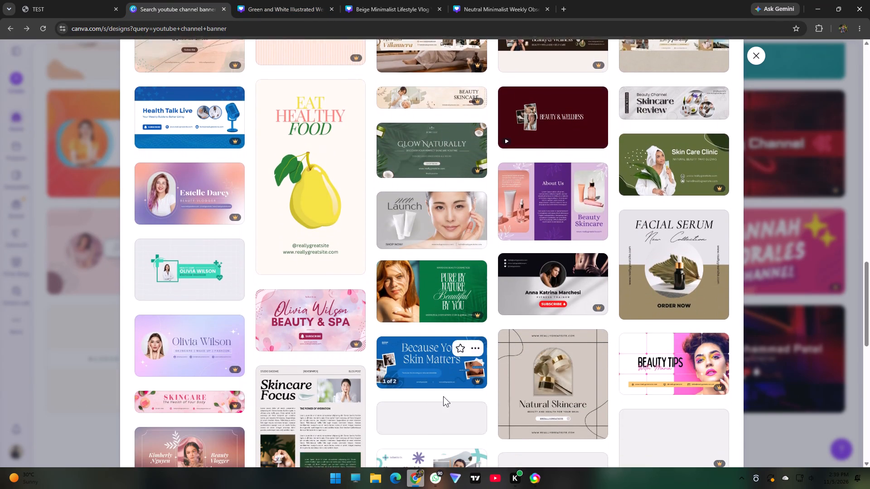
scroll(443, 396, "down", 8)
scroll(444, 398, "up", 2)
scroll(444, 400, "down", 7)
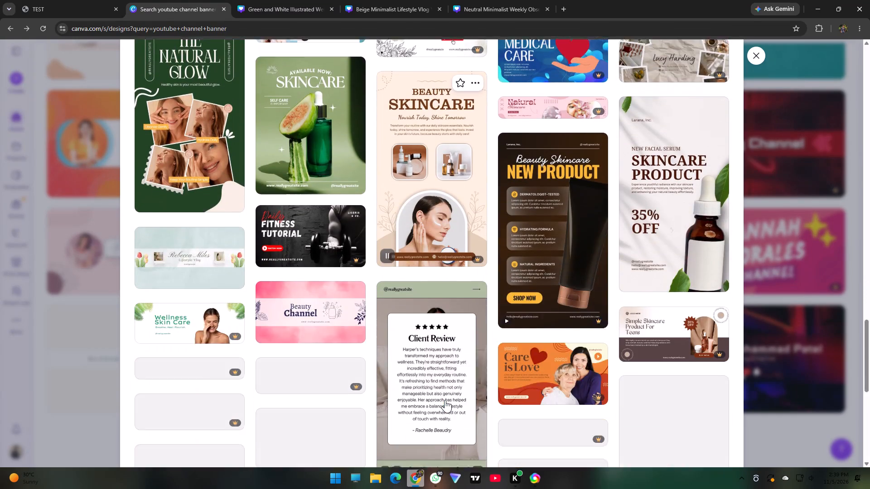
scroll(444, 400, "down", 8)
scroll(444, 400, "up", 19)
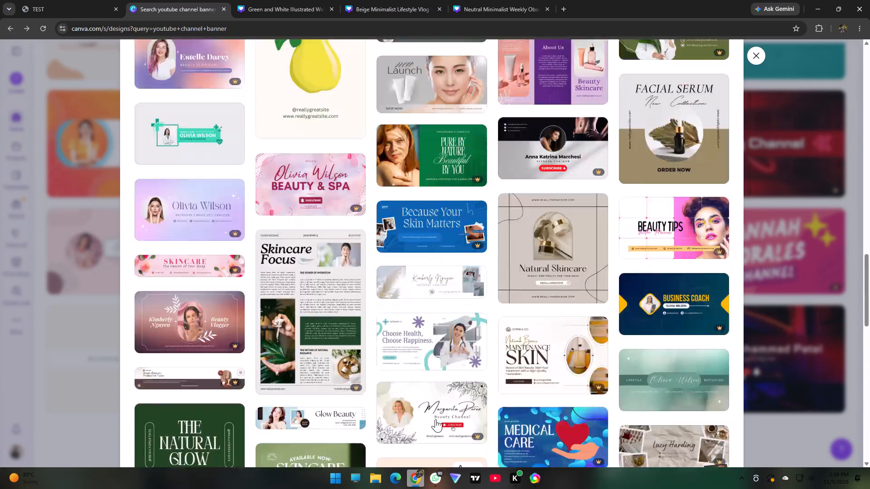
scroll(435, 419, "up", 5)
In the beige banner, shift the sparkles slightly outward, enlarge them to about 215 wide and adjust their crop to include both stars.
left_click(242, 0)
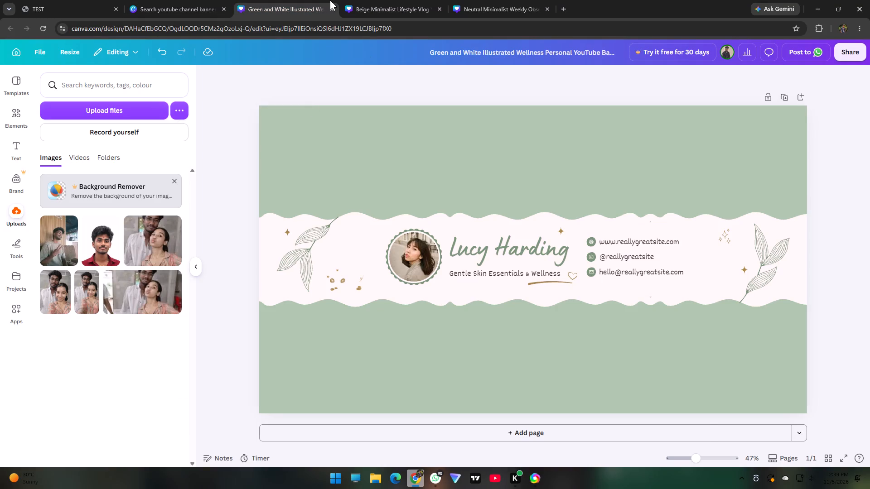
left_click(369, 4)
left_click(685, 316)
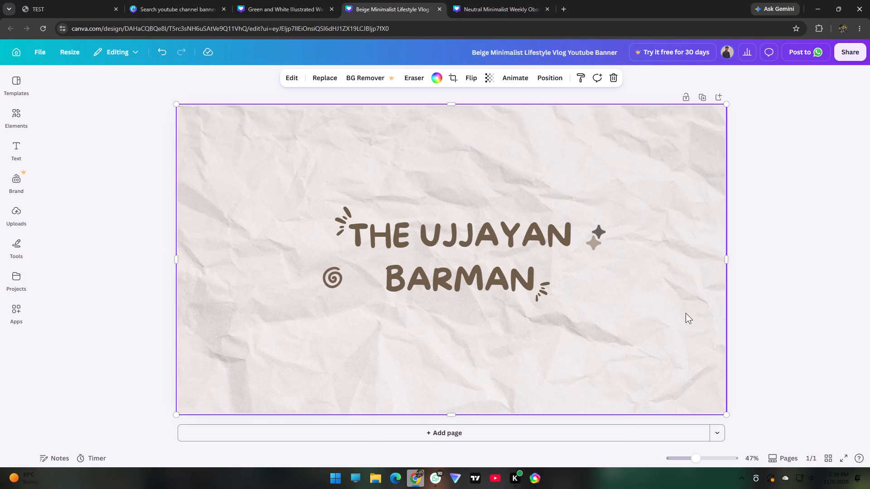
left_click_drag(598, 229, 606, 234)
left_click_drag(606, 231, 614, 240)
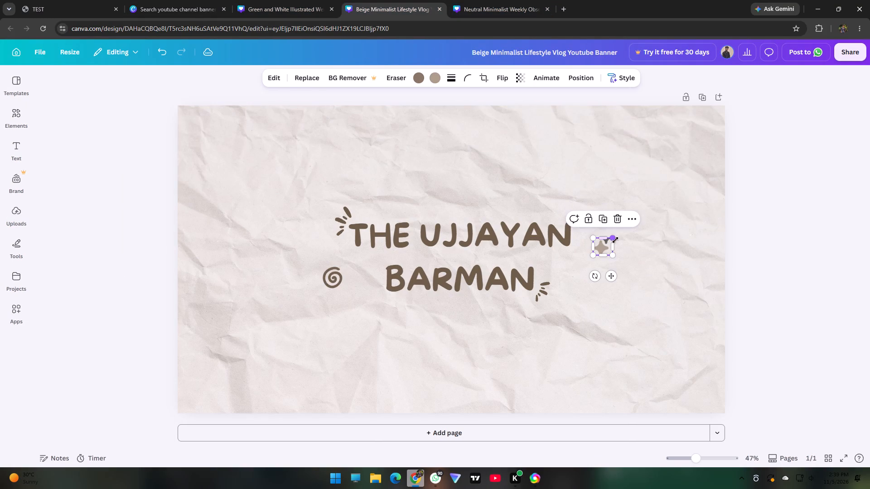
left_click_drag(614, 237, 617, 188)
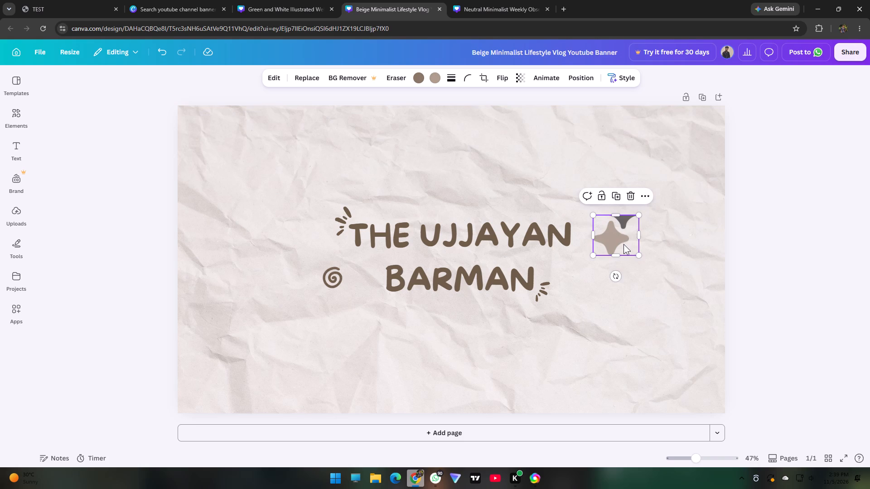
left_click_drag(619, 232, 615, 249)
left_click(633, 230)
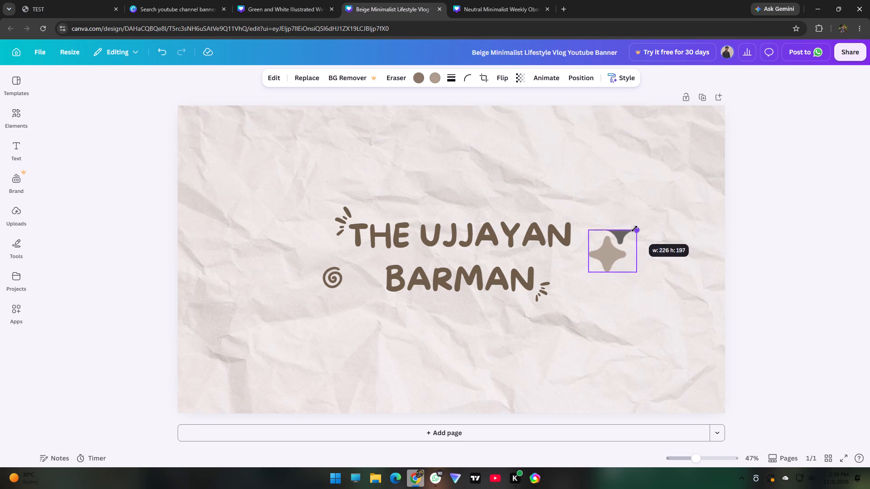
left_click_drag(612, 230, 614, 188)
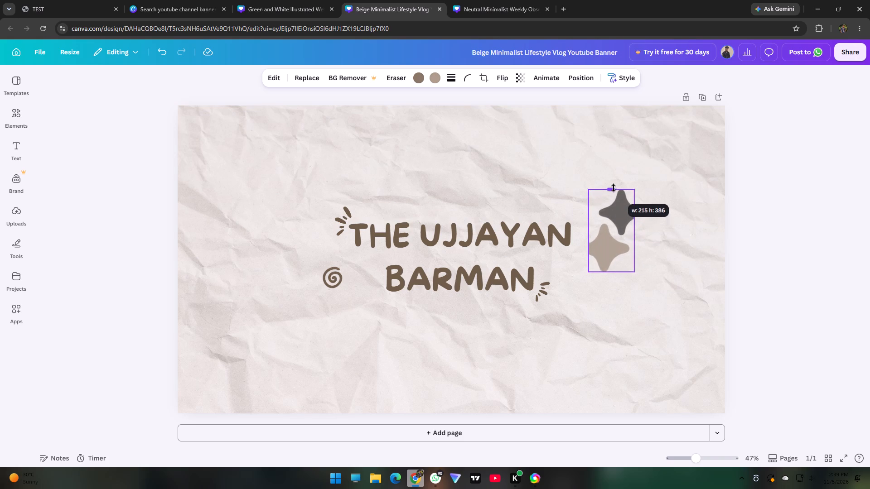
left_click_drag(614, 188, 621, 210)
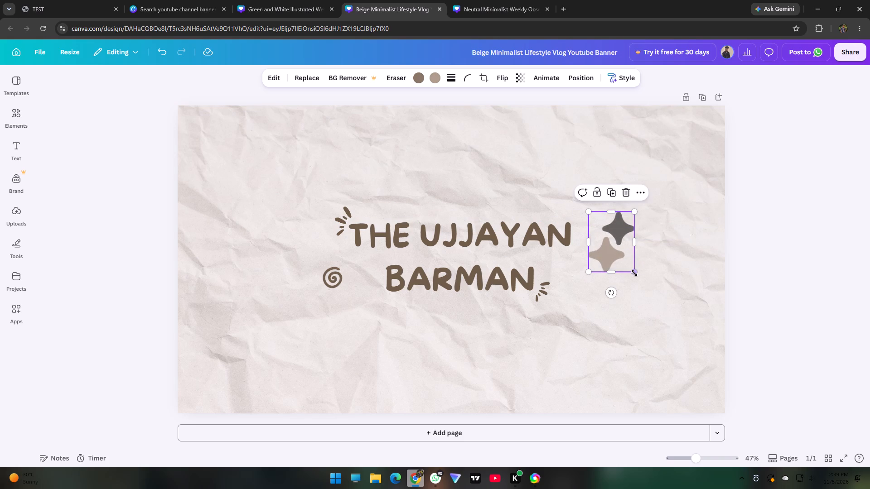
Shrink the two-star sparkle graphic to less than half its size and place it just beyond the end of the name's first line.
left_click_drag(634, 273, 620, 231)
left_click_drag(598, 233, 604, 253)
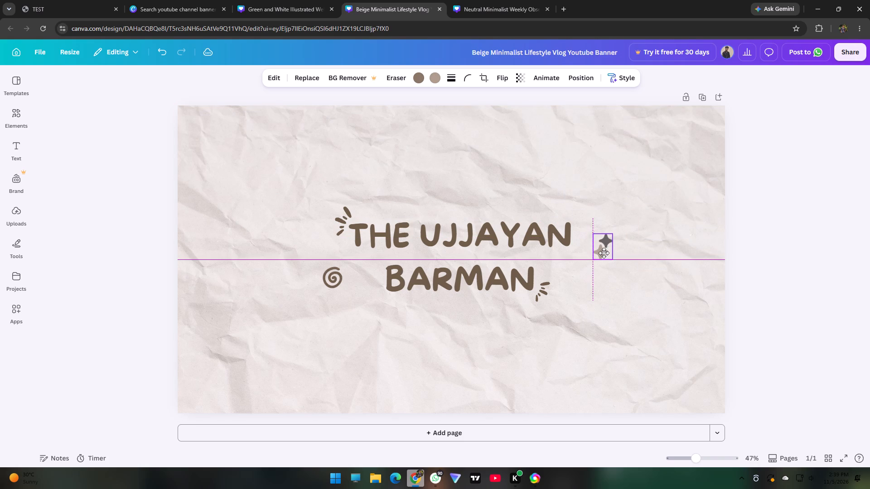
left_click_drag(604, 253, 613, 250)
left_click_drag(613, 250, 600, 253)
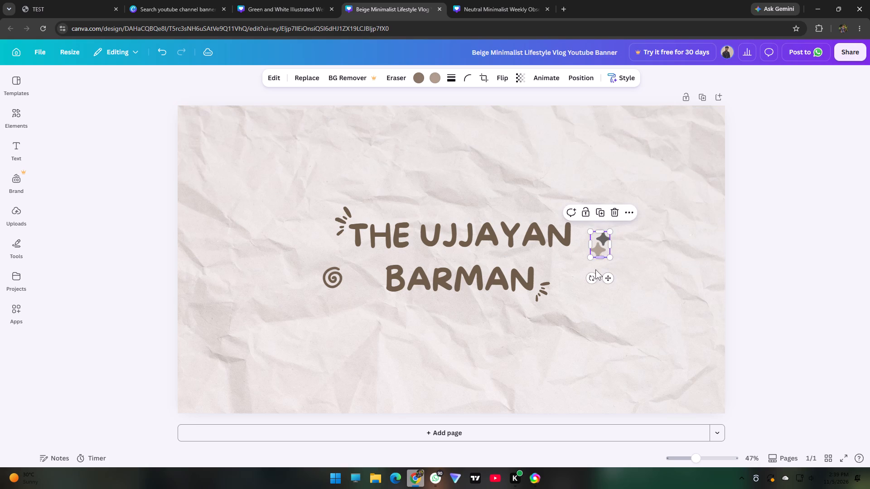
left_click(580, 359)
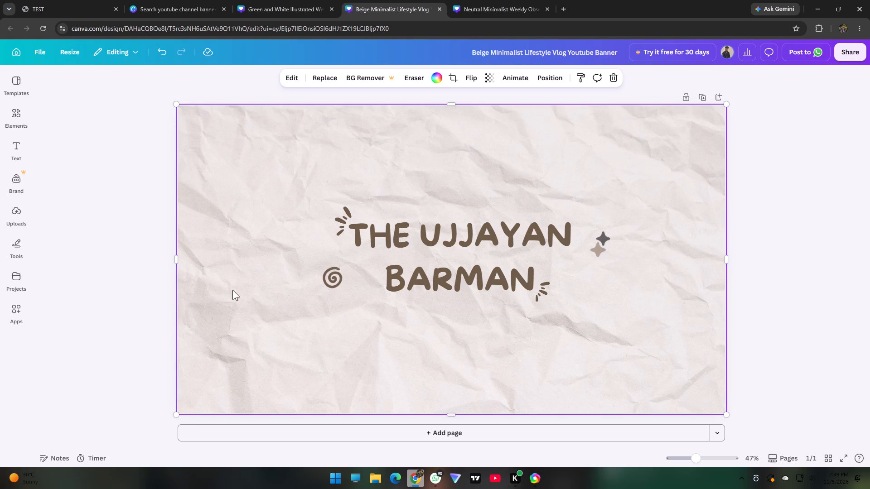
Reposition the two-line channel name slightly so it is vertically centred on the page between the burst accents.
left_click_drag(327, 278, 339, 283)
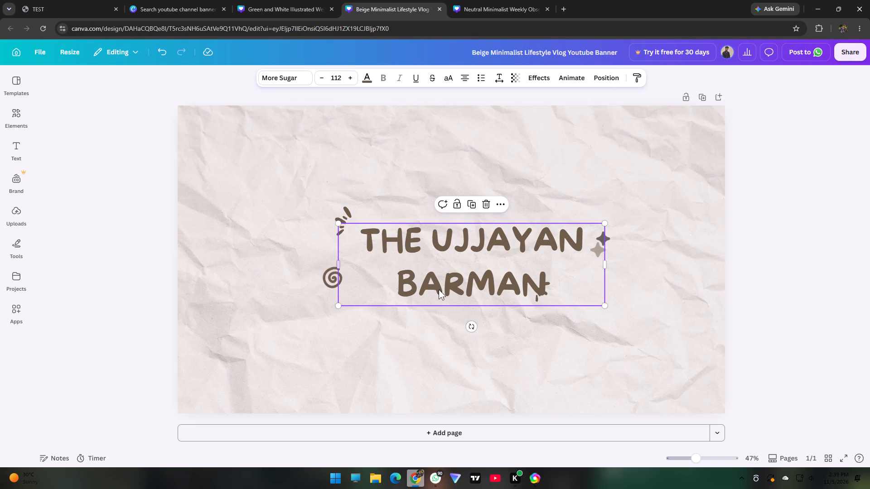
left_click_drag(461, 268, 454, 268)
left_click(454, 268)
left_click_drag(454, 268, 447, 261)
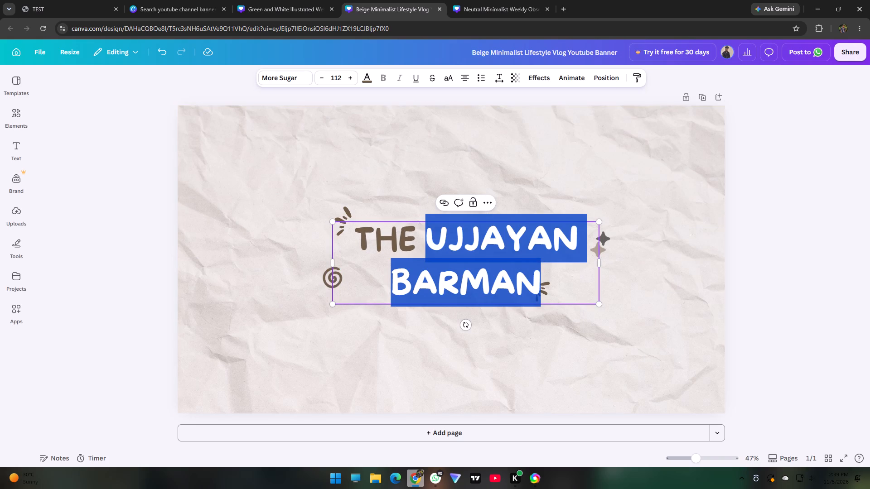
left_click(659, 350)
left_click_drag(483, 267, 475, 264)
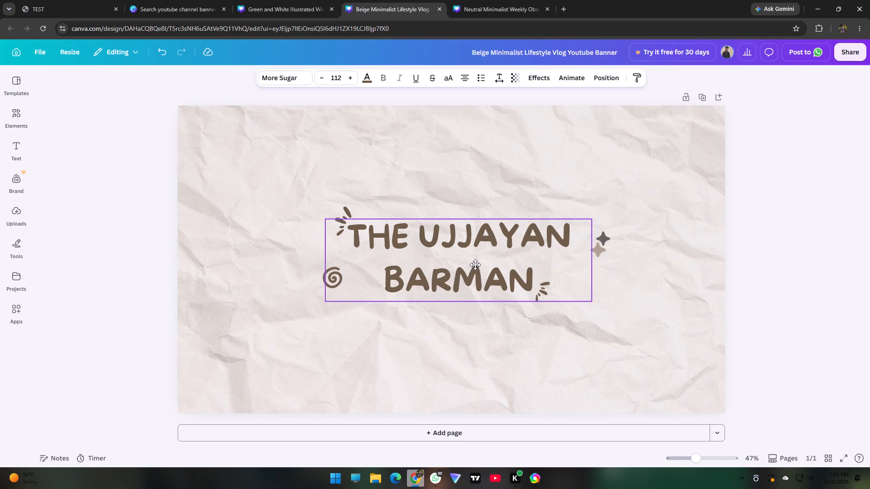
left_click_drag(475, 264, 476, 267)
left_click_drag(476, 267, 480, 266)
double_click(480, 266)
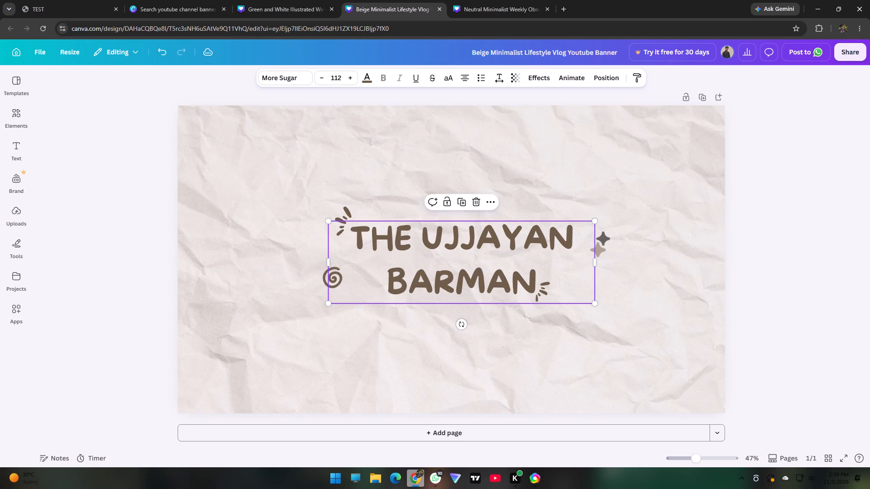
double_click(480, 263)
left_click(643, 291)
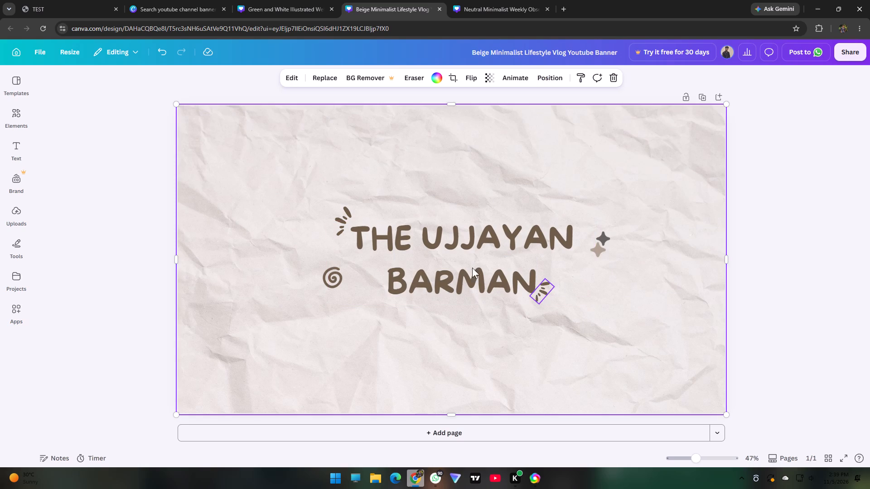
left_click(460, 259)
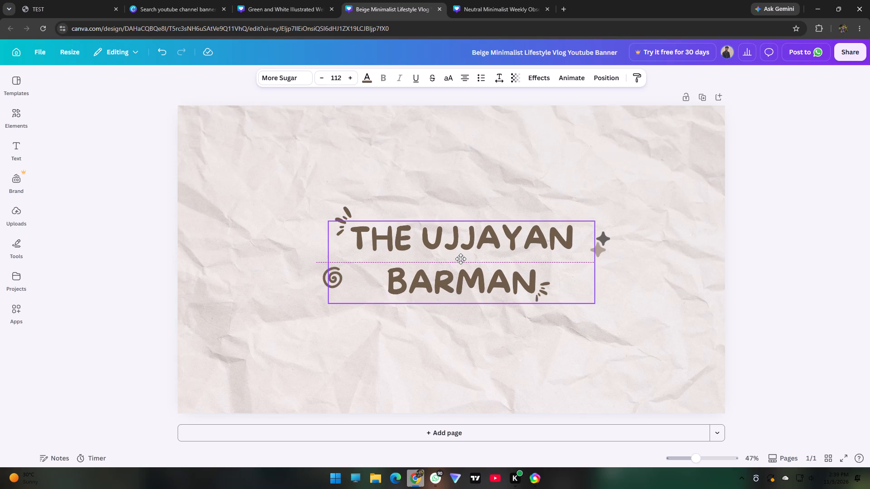
left_click(632, 344)
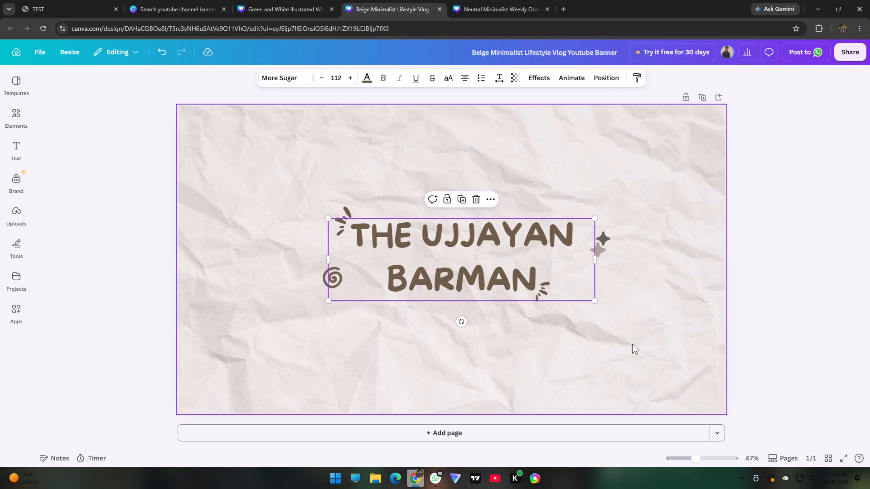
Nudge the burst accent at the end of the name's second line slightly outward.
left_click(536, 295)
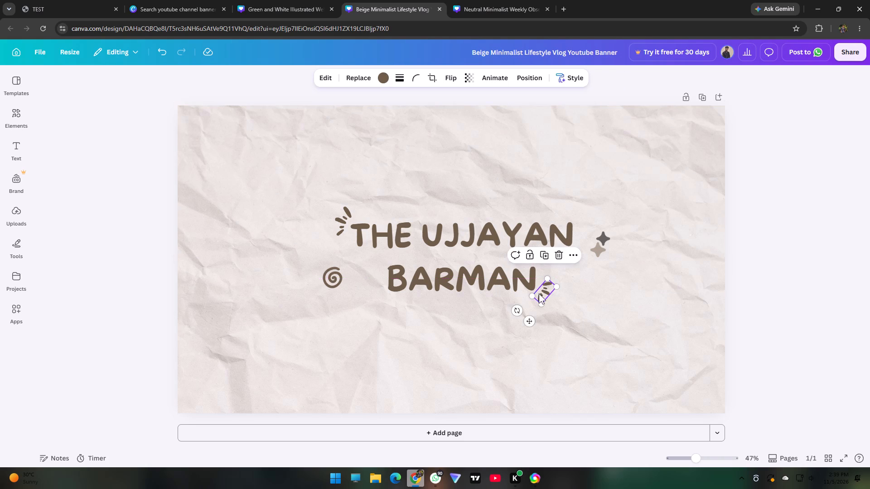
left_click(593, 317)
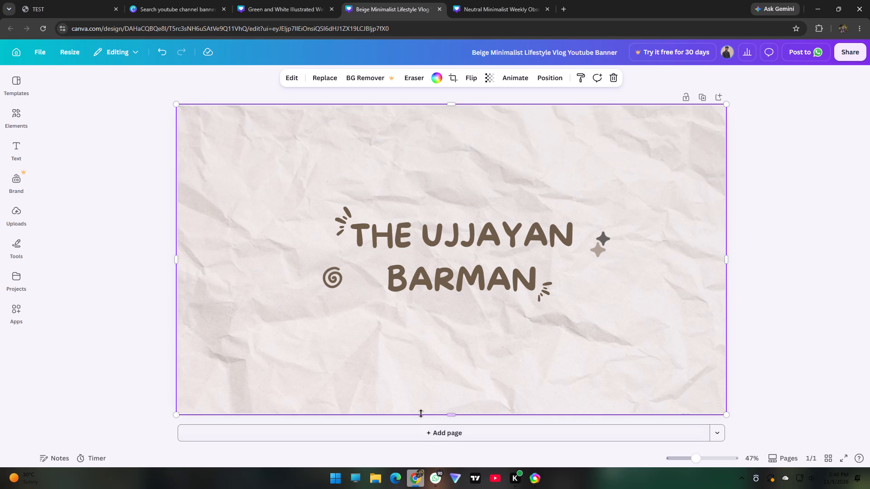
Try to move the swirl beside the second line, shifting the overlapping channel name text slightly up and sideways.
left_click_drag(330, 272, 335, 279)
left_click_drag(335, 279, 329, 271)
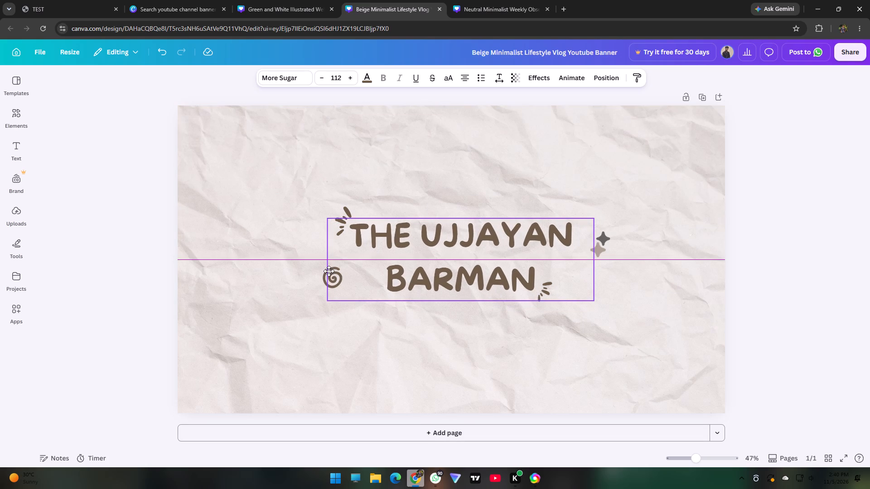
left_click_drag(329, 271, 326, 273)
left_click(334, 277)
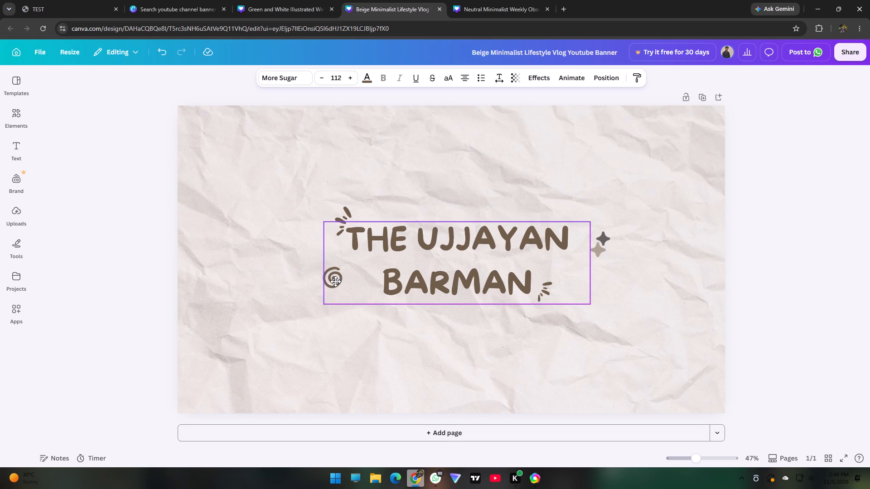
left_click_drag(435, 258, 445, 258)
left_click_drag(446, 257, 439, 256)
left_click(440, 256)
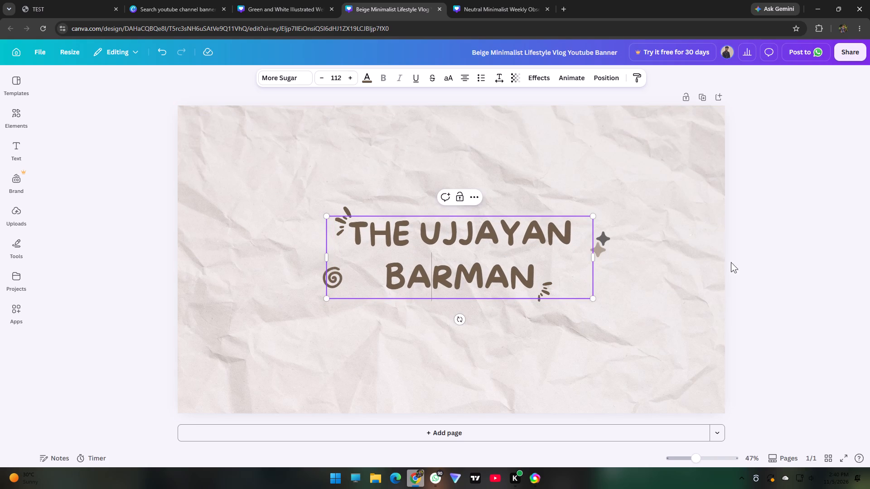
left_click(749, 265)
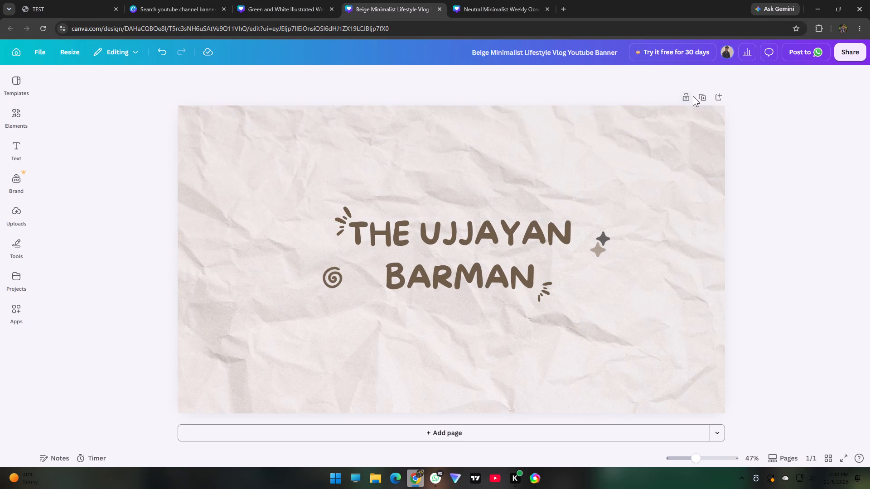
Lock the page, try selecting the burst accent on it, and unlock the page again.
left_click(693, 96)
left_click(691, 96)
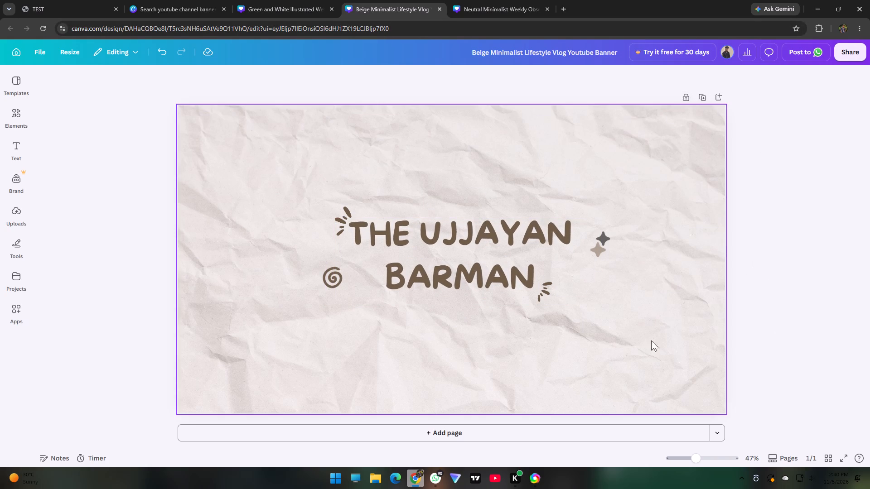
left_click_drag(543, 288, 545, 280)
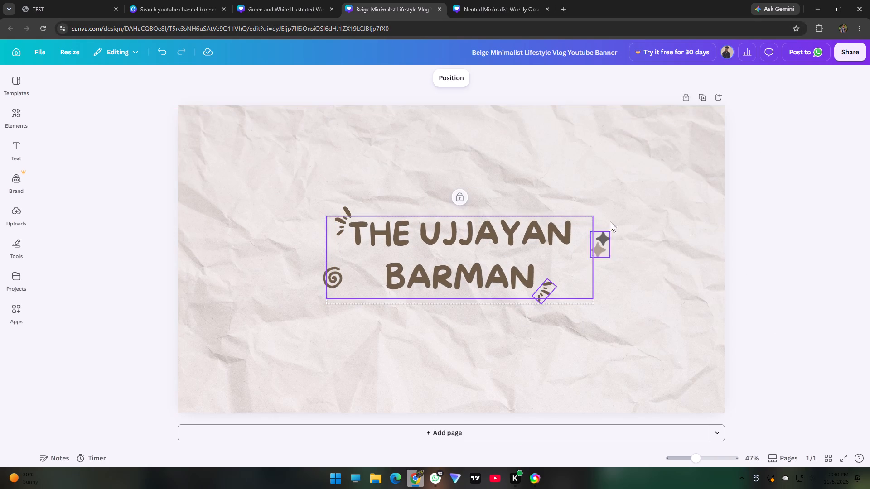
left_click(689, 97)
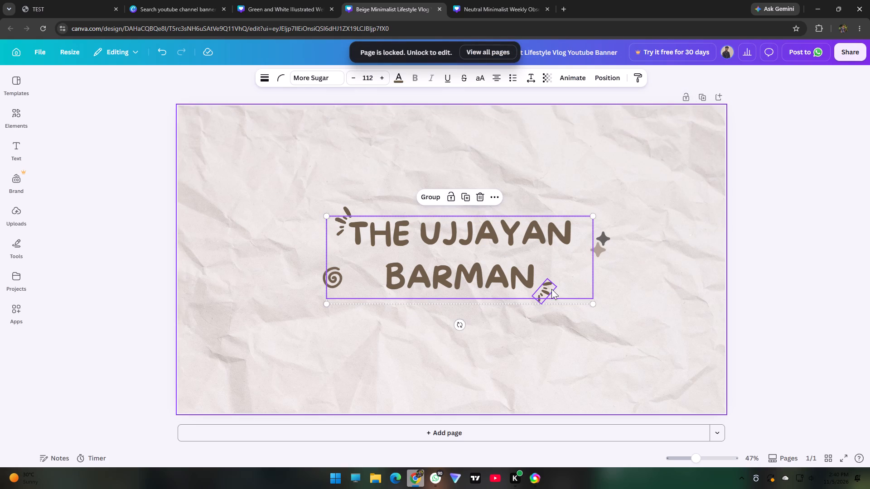
Realign the channel name text on the page's vertical centre, between the upper burst accent and the sparkles.
left_click(550, 290)
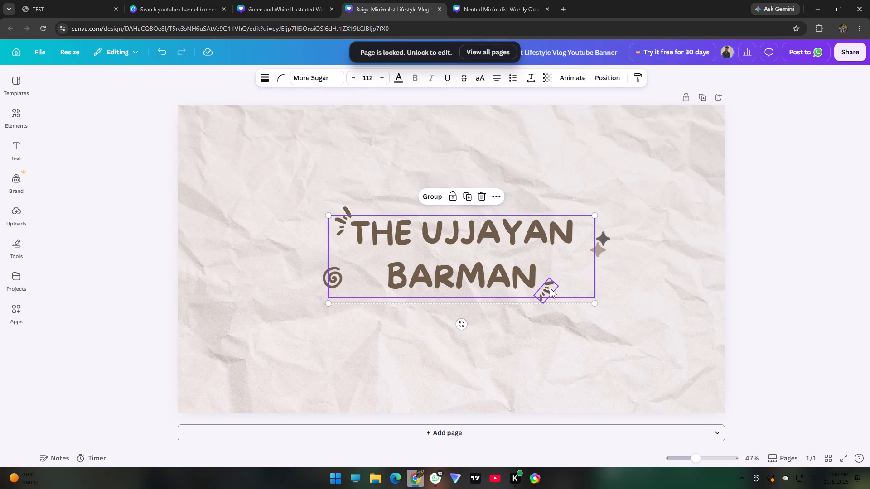
left_click(661, 285)
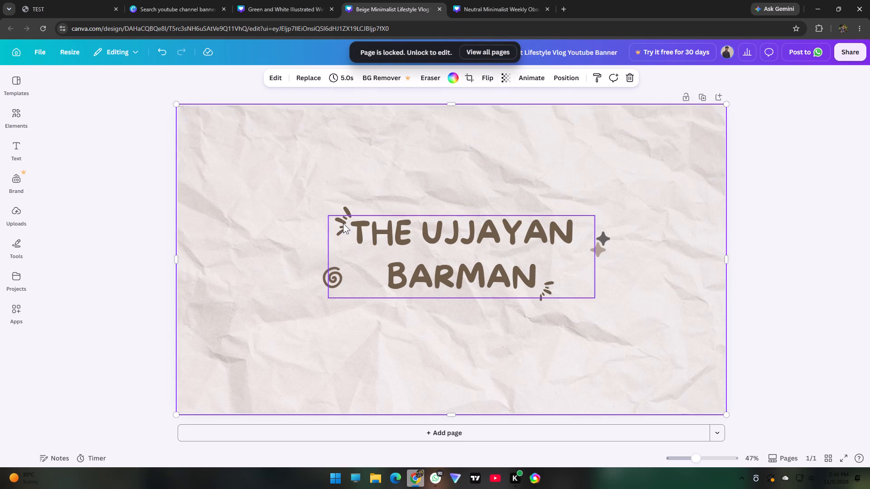
left_click(343, 223)
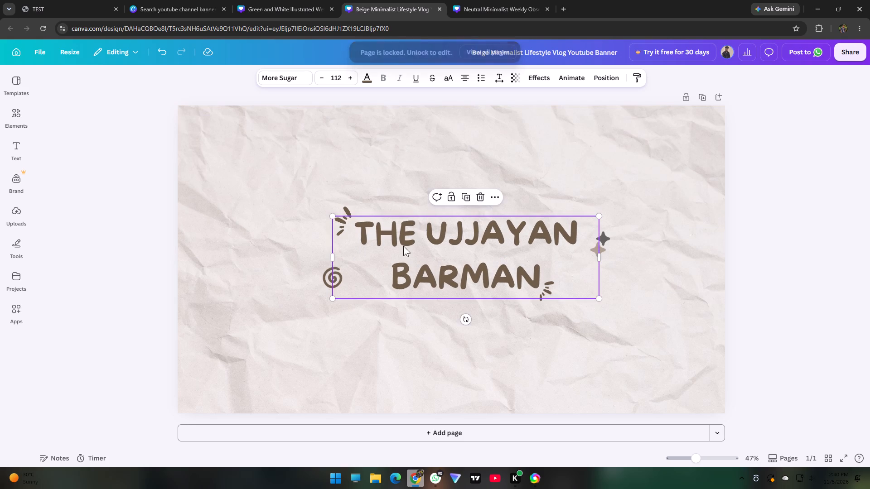
left_click_drag(457, 248, 452, 250)
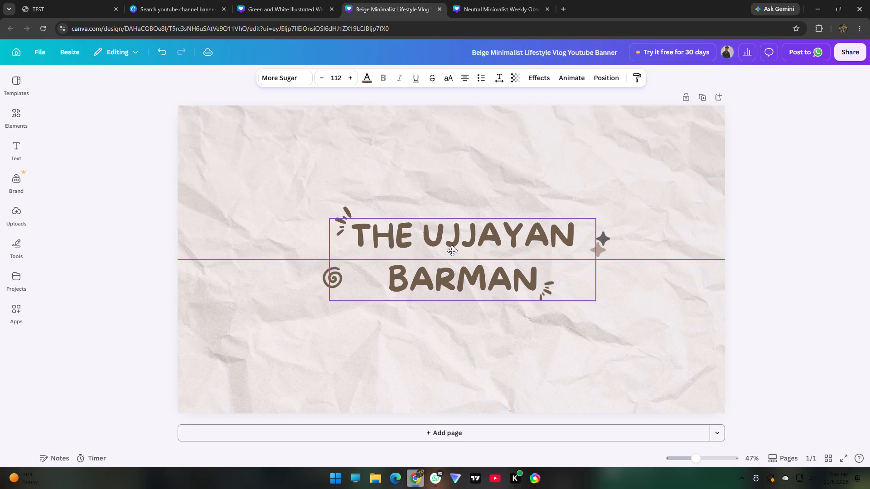
left_click_drag(452, 250, 452, 251)
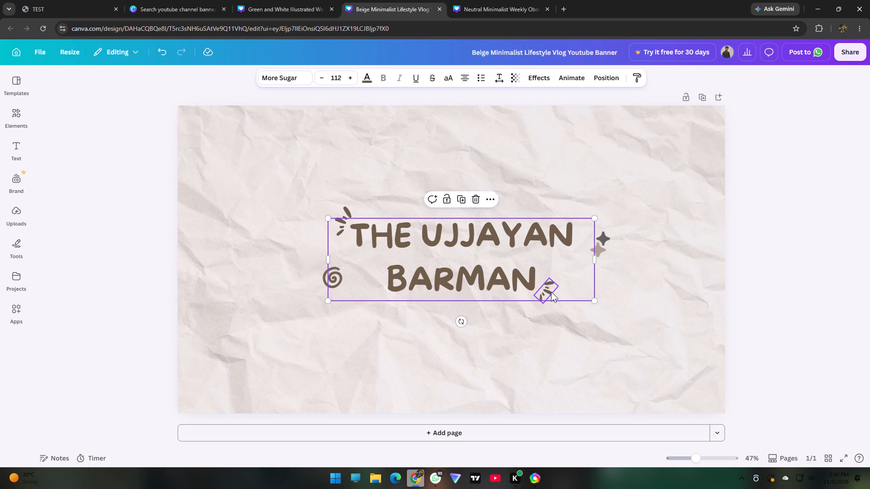
Nudge the lower burst accent slightly closer to the end of the name's second line.
left_click(551, 292)
left_click(548, 292)
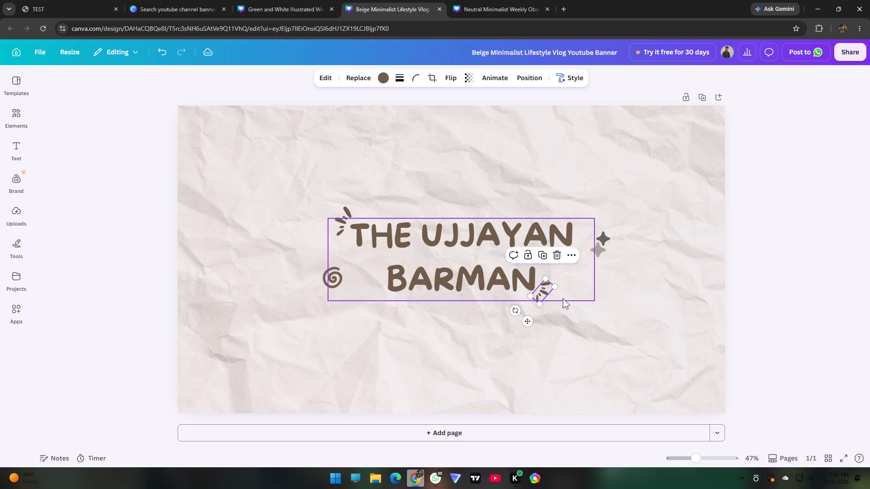
left_click(563, 298)
left_click(728, 310)
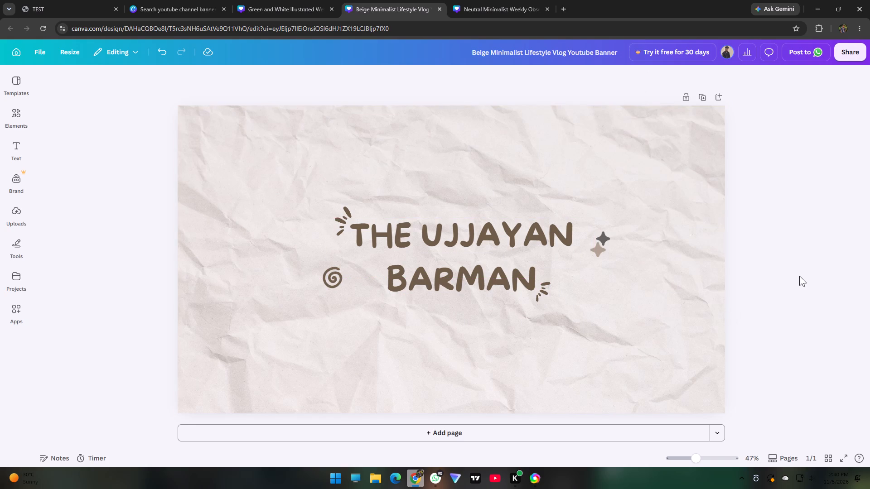
Move the swirl slightly inward, closer to the start of the name's second line.
left_click_drag(325, 275, 325, 275)
left_click_drag(325, 275, 333, 275)
left_click(751, 276)
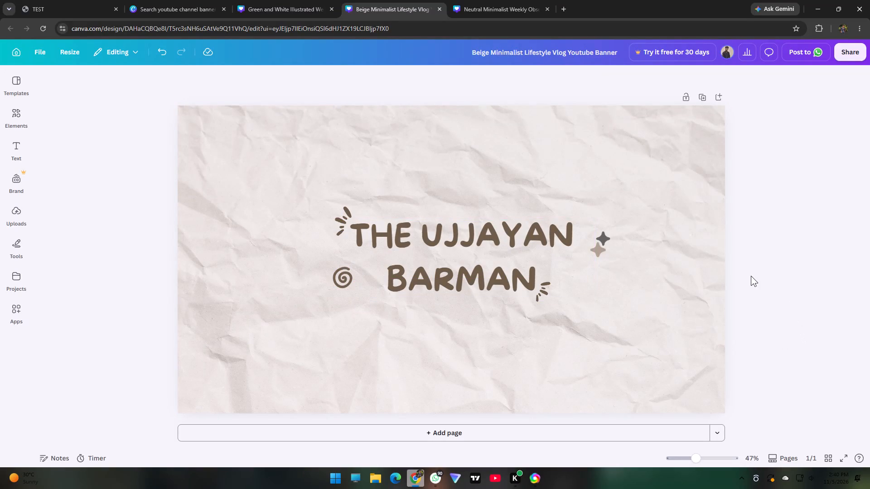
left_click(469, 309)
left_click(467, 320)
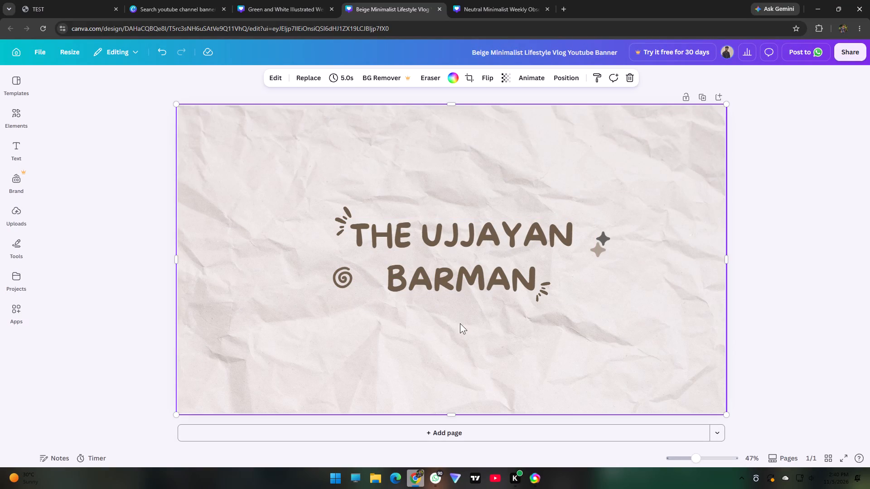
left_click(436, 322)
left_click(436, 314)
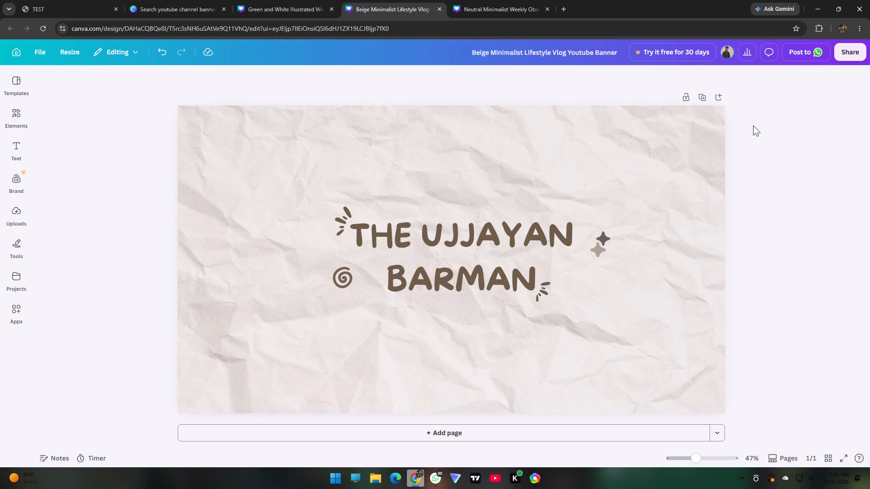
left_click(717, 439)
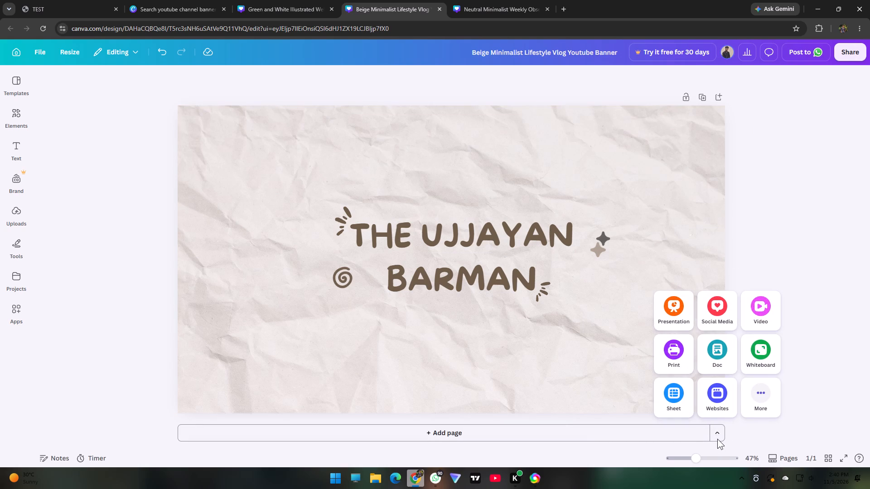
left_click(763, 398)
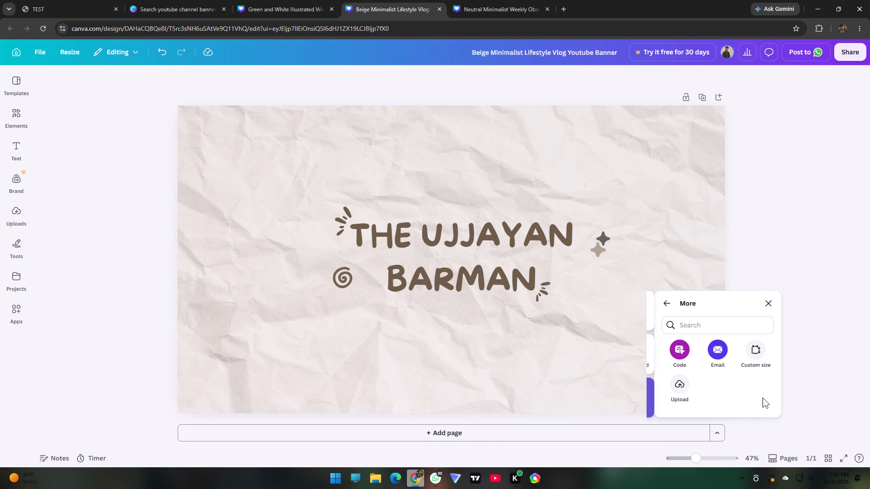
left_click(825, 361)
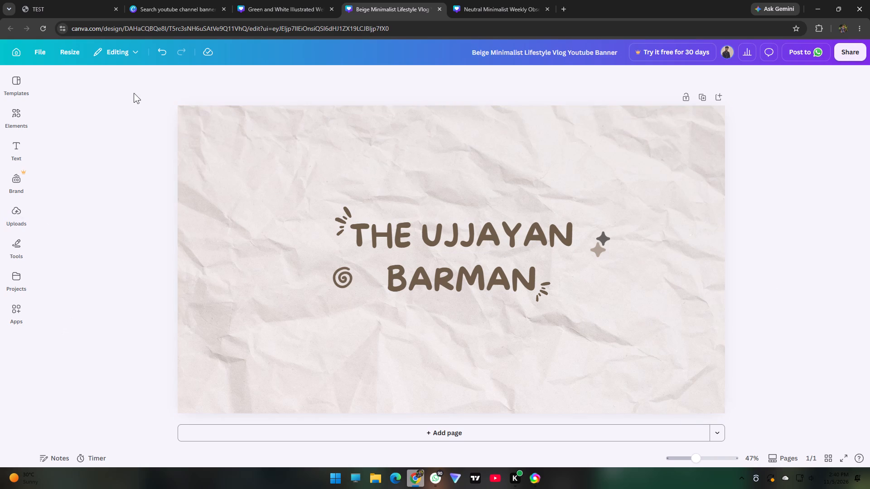
Switch the beige banner from editing to read-only Viewing mode.
left_click(120, 54)
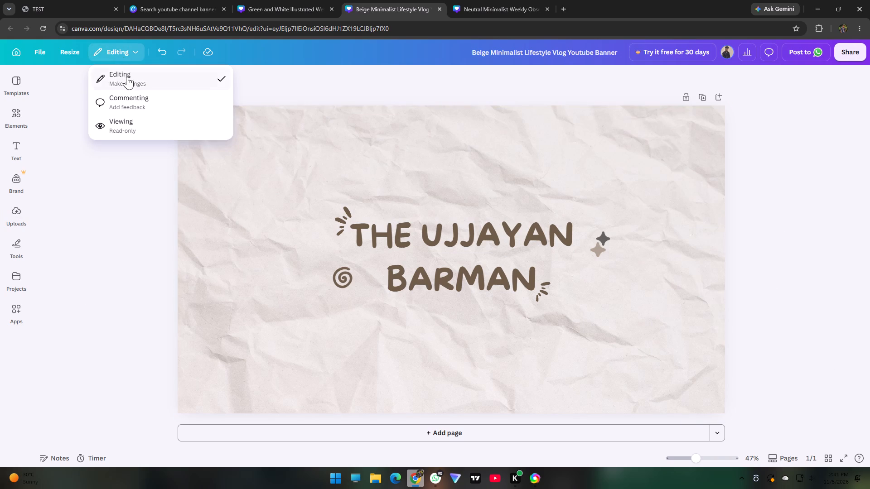
left_click(148, 132)
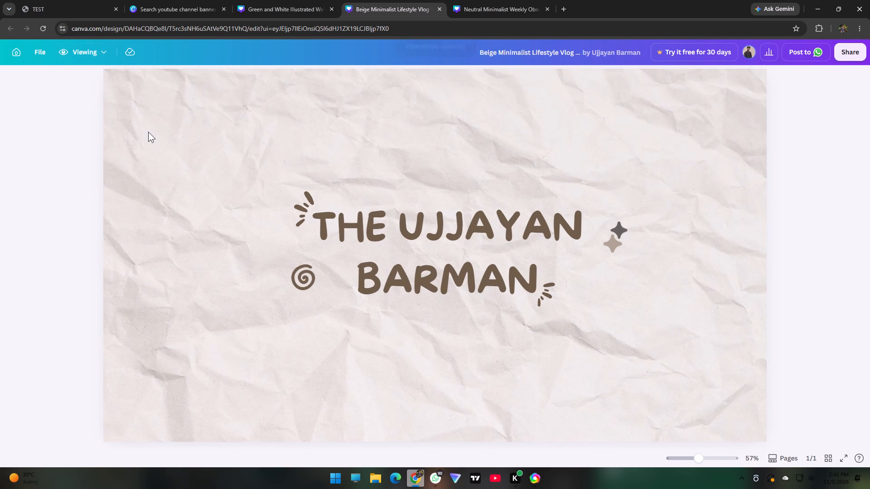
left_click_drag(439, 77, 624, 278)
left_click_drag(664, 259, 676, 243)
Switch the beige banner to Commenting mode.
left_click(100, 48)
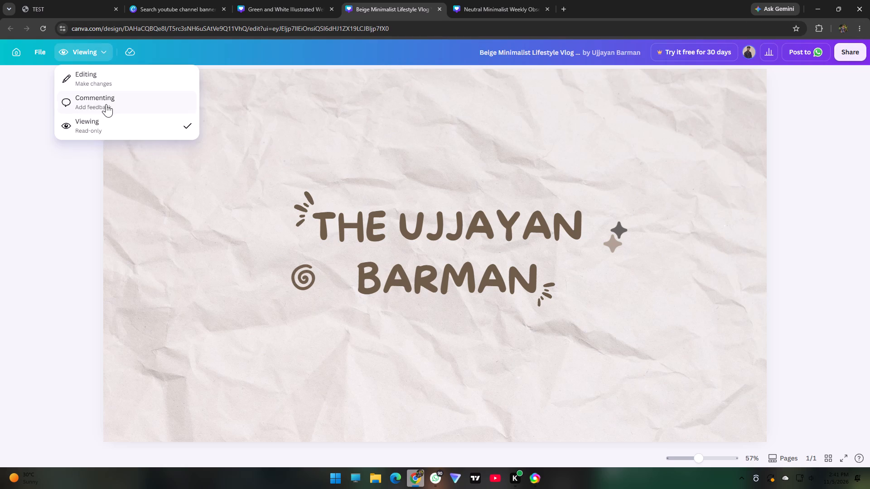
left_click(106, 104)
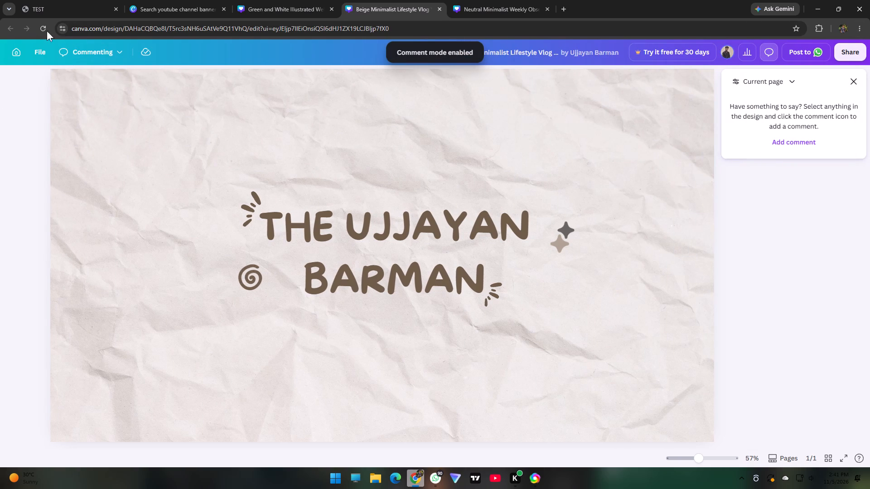
Switch the beige banner back to Editing mode.
left_click(118, 48)
left_click(114, 71)
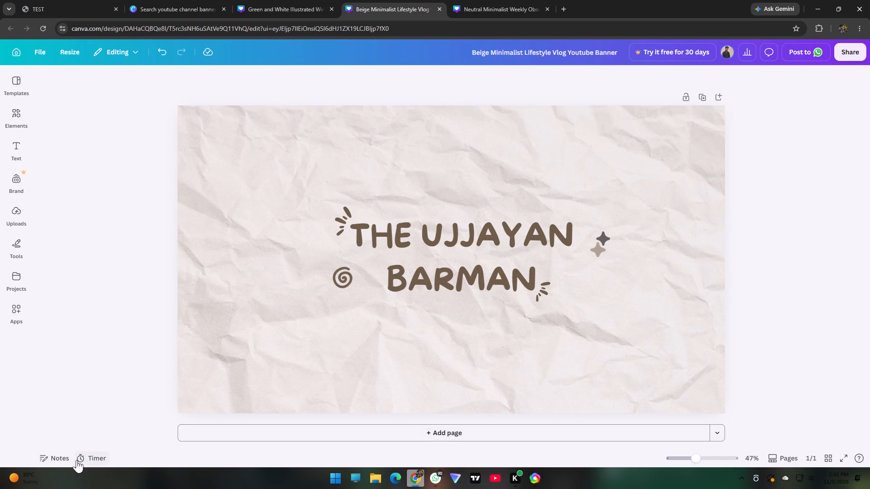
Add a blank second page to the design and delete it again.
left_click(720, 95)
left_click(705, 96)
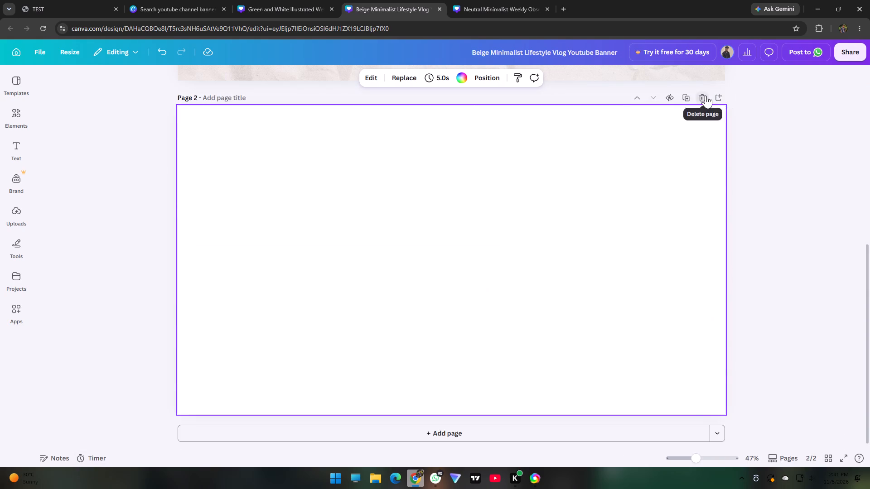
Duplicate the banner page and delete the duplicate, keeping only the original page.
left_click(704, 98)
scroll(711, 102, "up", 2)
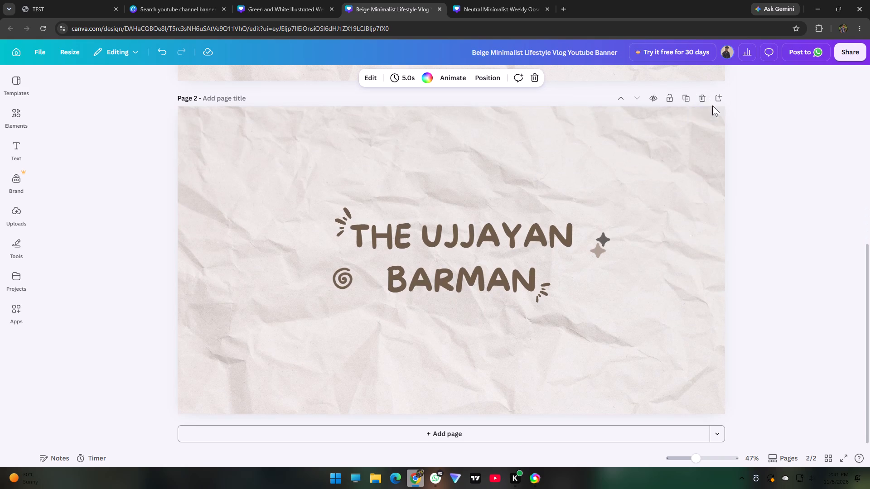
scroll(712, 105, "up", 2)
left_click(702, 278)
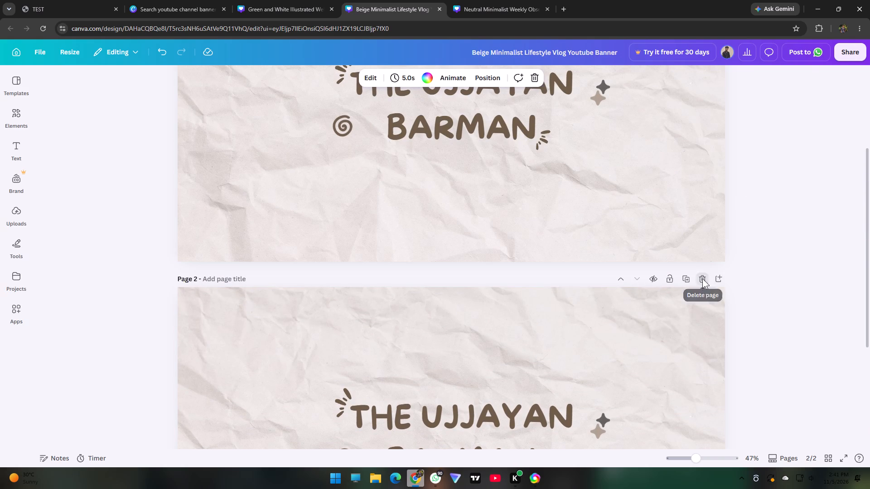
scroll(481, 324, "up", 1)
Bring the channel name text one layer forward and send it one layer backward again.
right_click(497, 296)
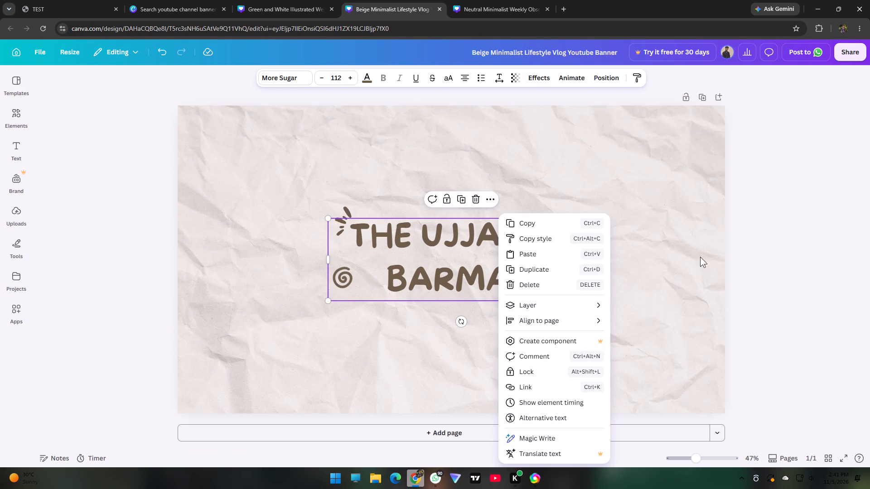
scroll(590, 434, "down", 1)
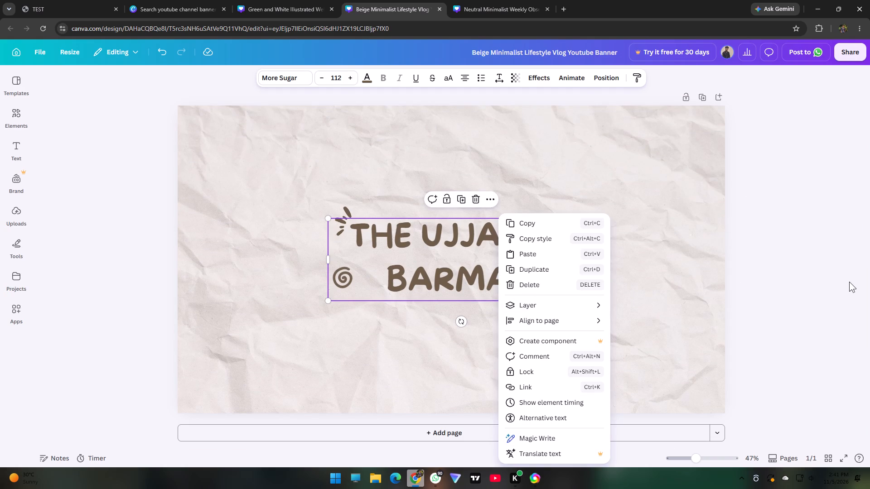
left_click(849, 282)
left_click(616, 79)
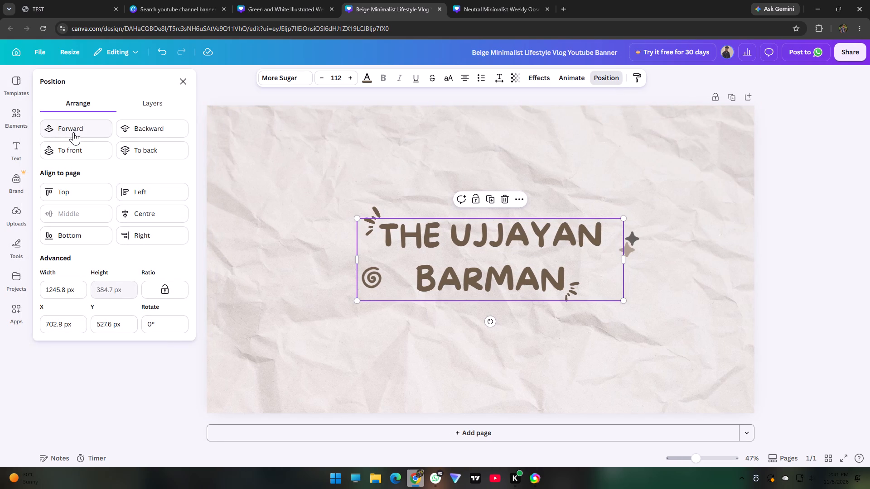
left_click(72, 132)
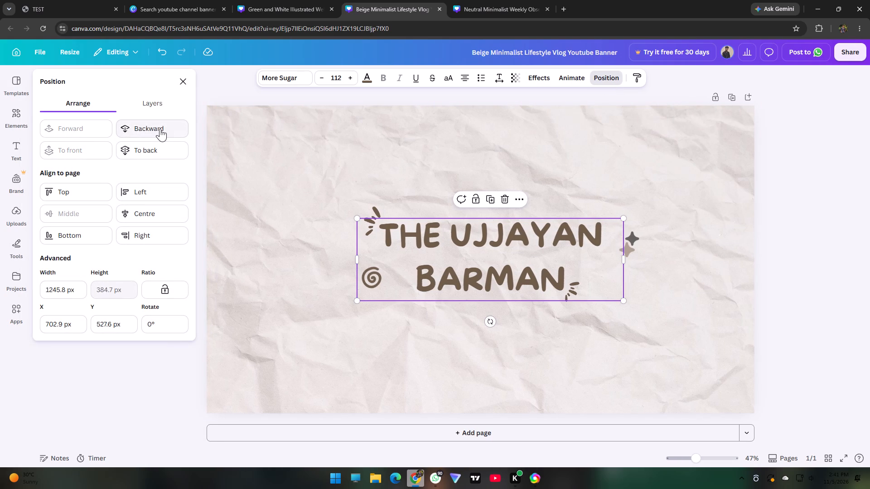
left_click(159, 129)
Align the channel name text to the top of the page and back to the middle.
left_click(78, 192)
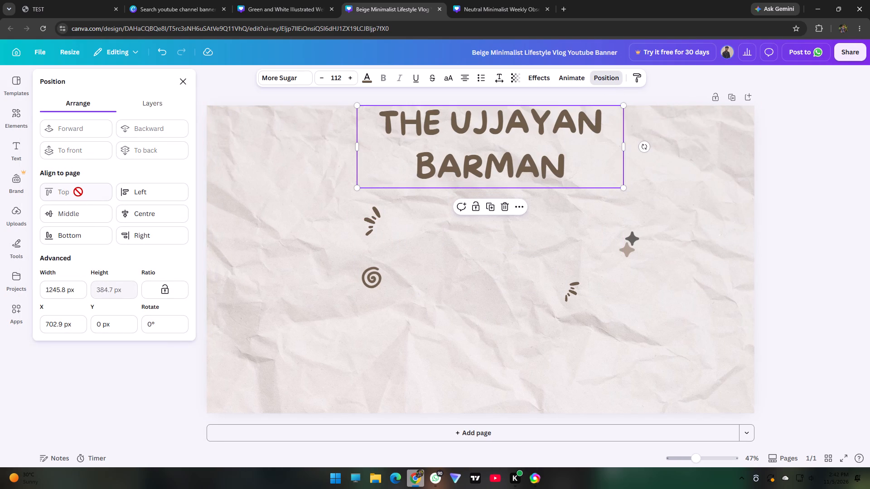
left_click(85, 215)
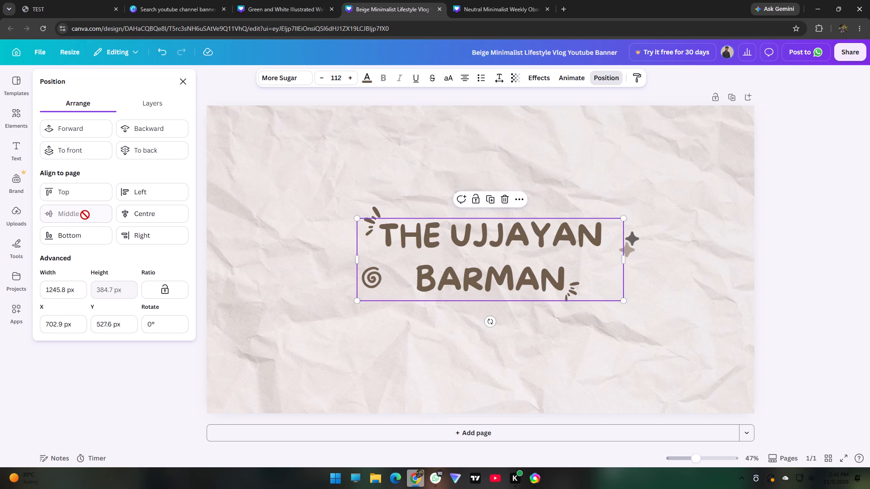
Align the channel name text to the horizontal centre of the page.
left_click(129, 213)
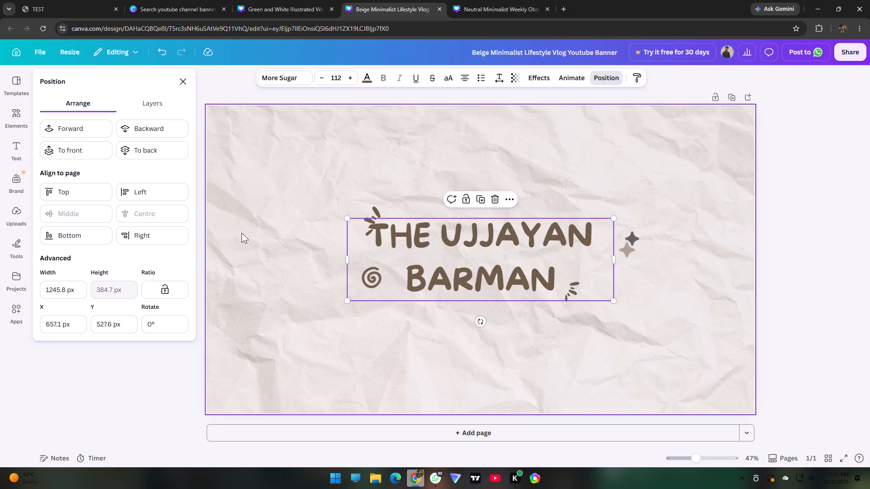
left_click(133, 213)
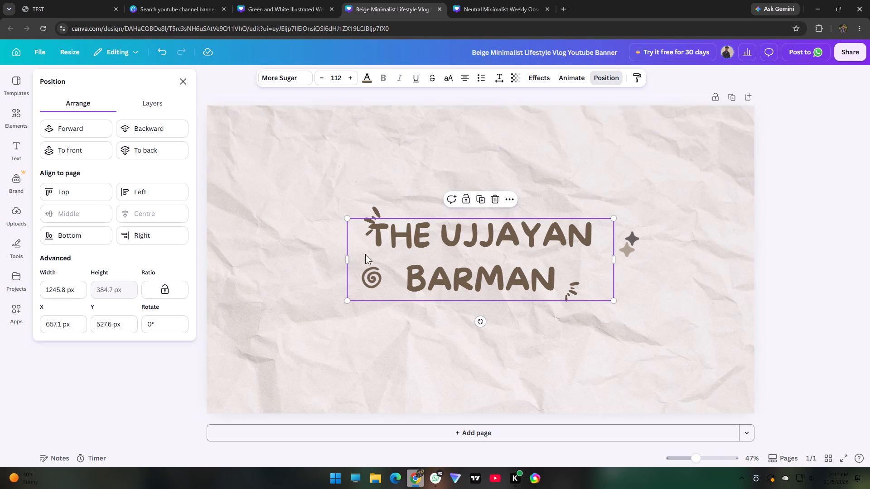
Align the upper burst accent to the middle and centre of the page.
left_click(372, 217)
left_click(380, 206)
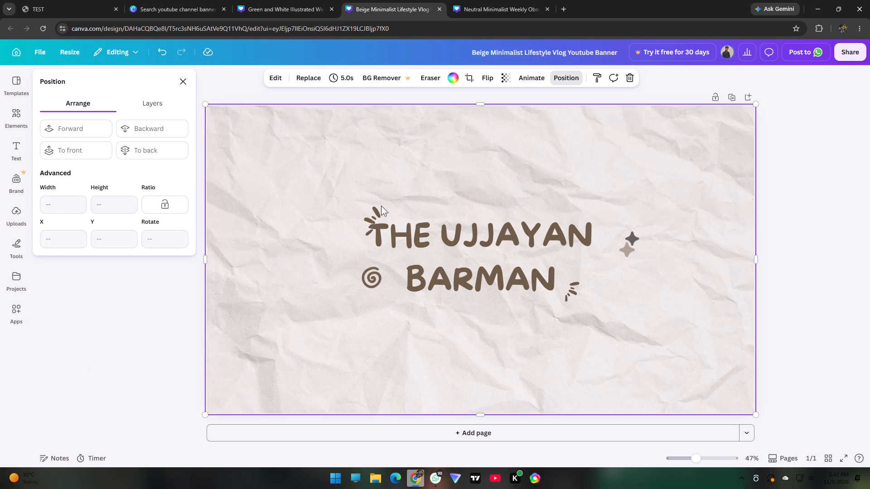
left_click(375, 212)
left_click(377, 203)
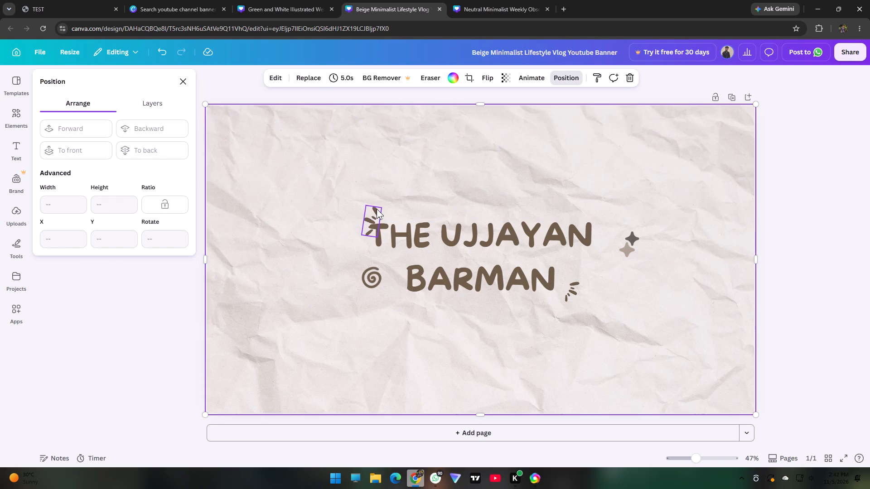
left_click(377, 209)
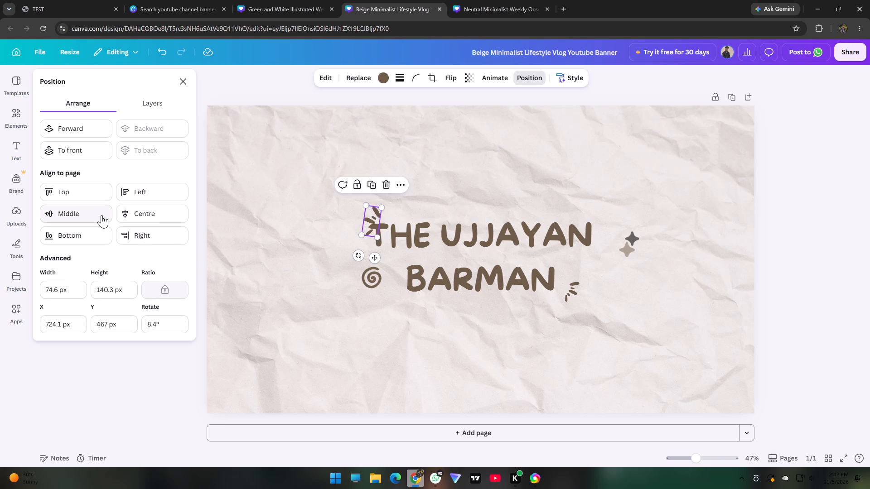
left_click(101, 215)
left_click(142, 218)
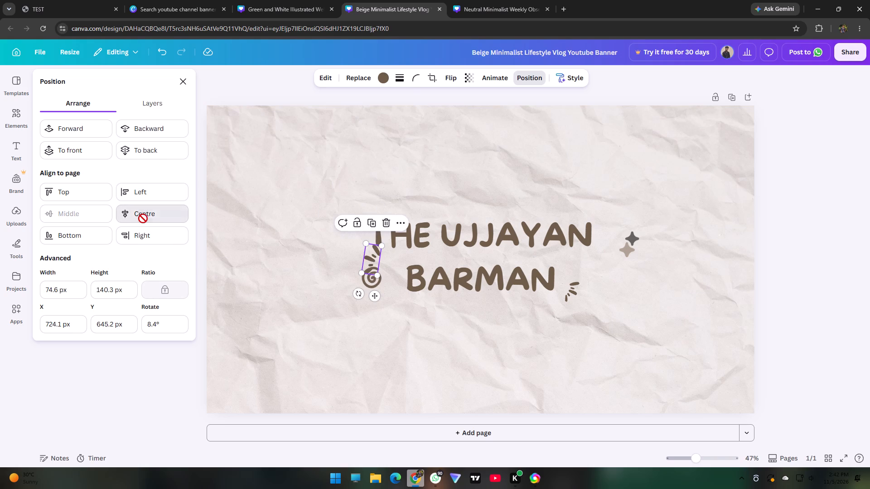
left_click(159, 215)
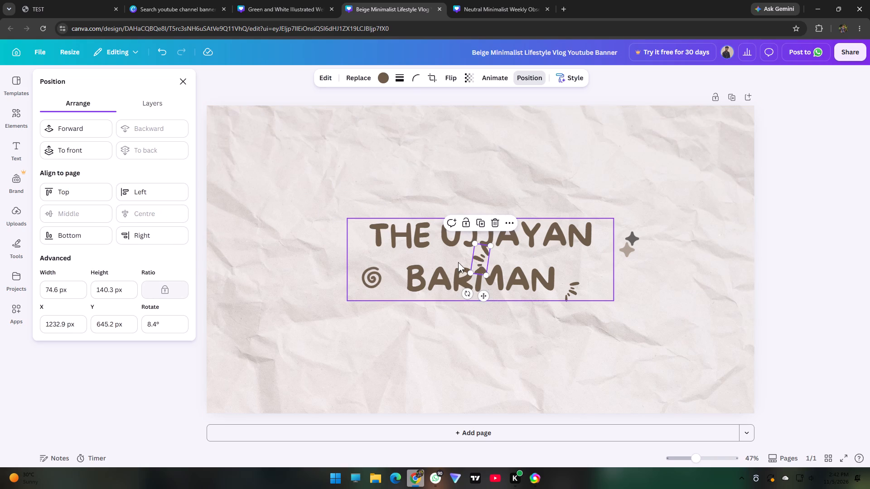
Move the upper burst accent just outside the start of the name's first line, at about X 657 px, Y 453 px.
left_click_drag(474, 255, 365, 223)
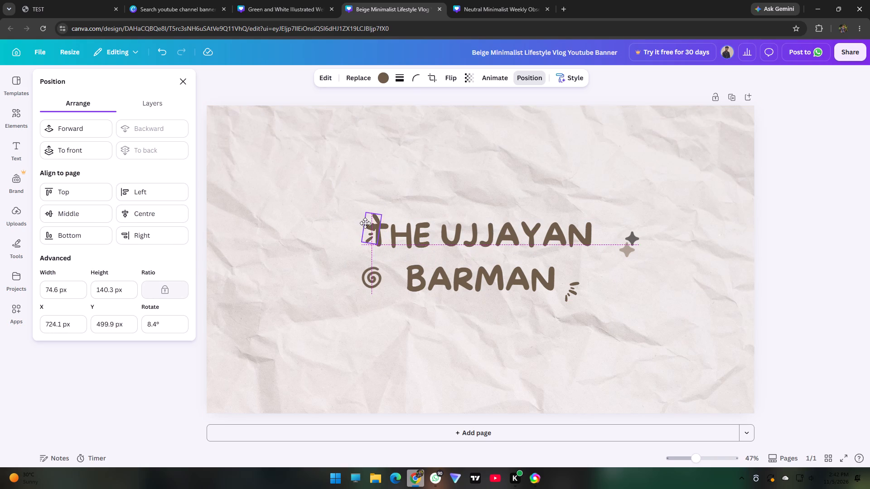
left_click_drag(365, 223, 357, 219)
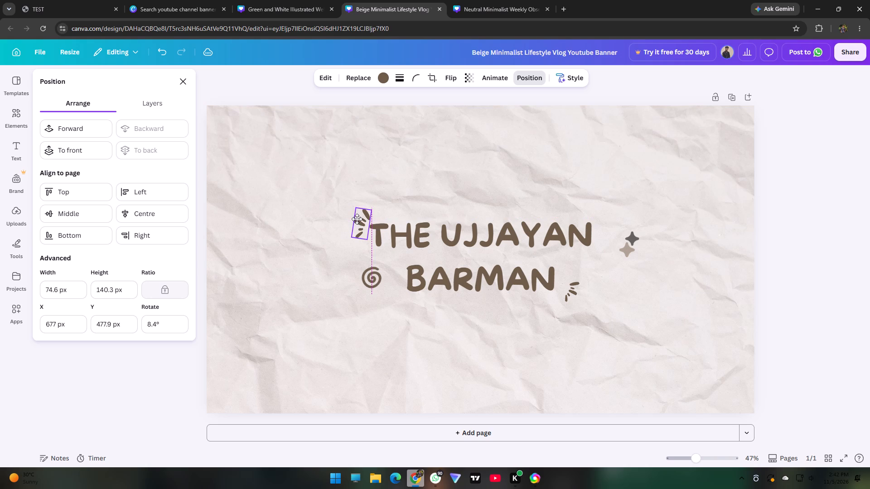
left_click_drag(357, 219, 358, 217)
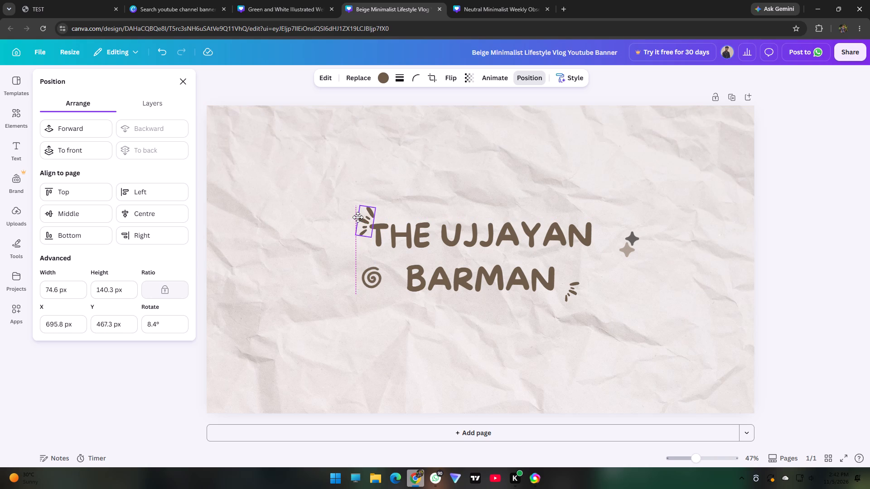
left_click_drag(358, 217, 353, 213)
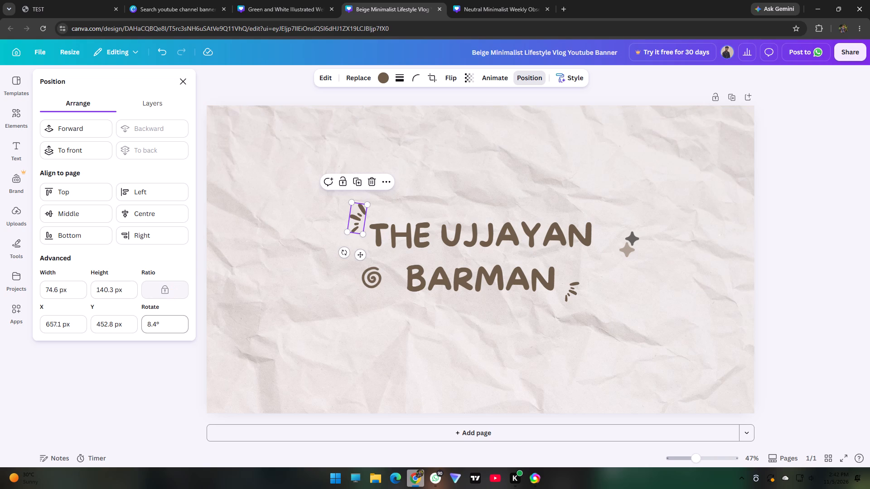
Increase the upper burst accent's tilt slightly, entering a rotation of 8.9°.
left_click(167, 324)
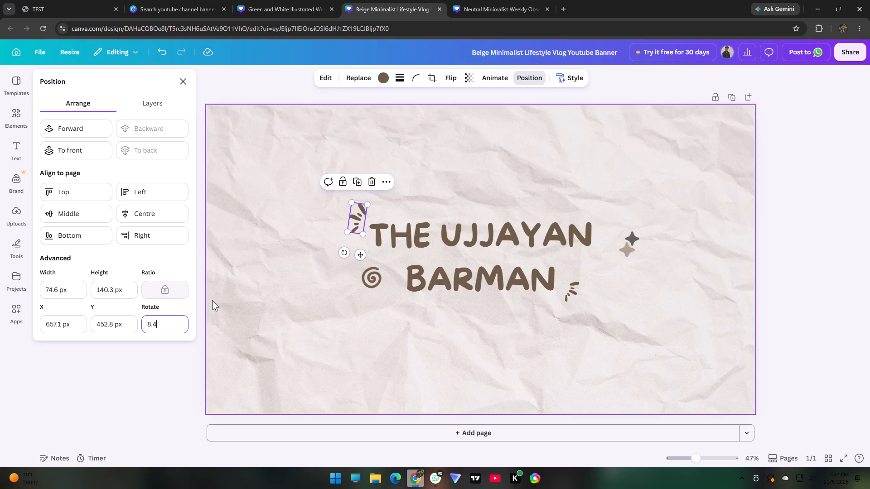
key("BackSpace")
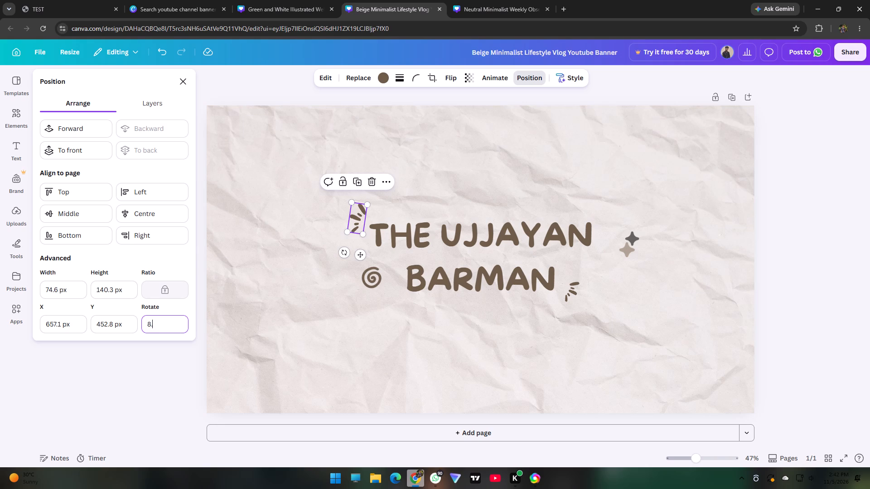
key("5")
key("BackSpace")
key("9")
double_click(343, 255)
left_click(338, 253)
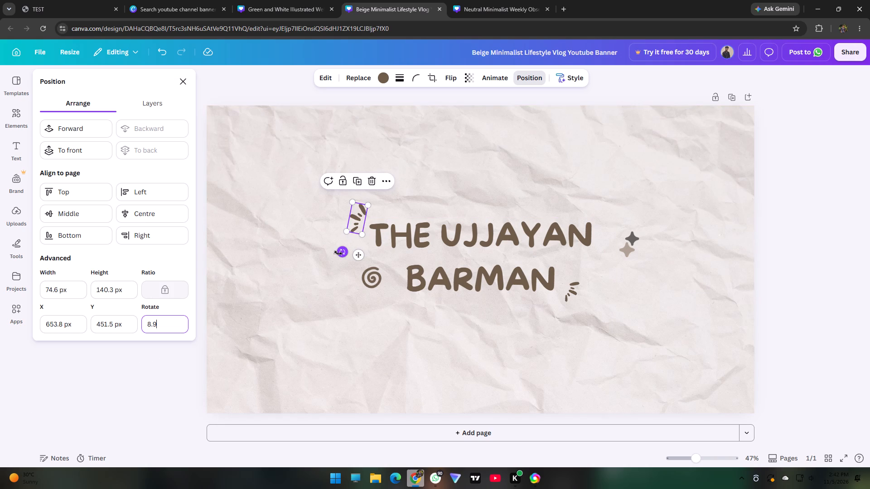
double_click(338, 253)
triple_click(338, 254)
double_click(338, 254)
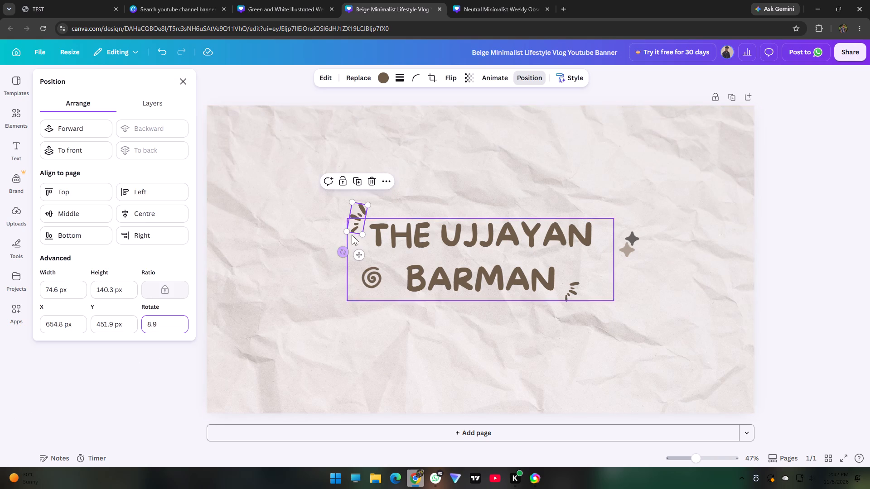
Nudge the upper burst accent slightly closer to the start of the name's first line.
left_click_drag(354, 213, 359, 219)
double_click(360, 216)
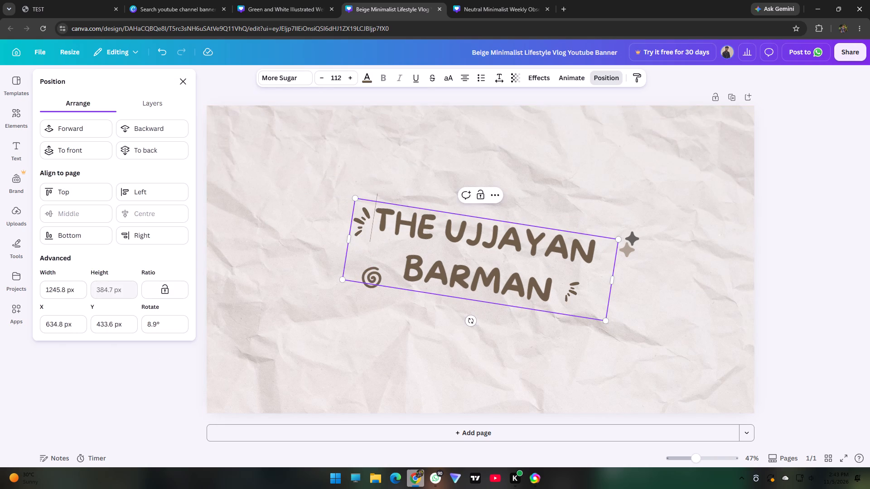
left_click_drag(361, 213, 360, 236)
Resize the channel name text box to about 1251 px wide, keeping the font size at 112.
left_click_drag(605, 320, 614, 289)
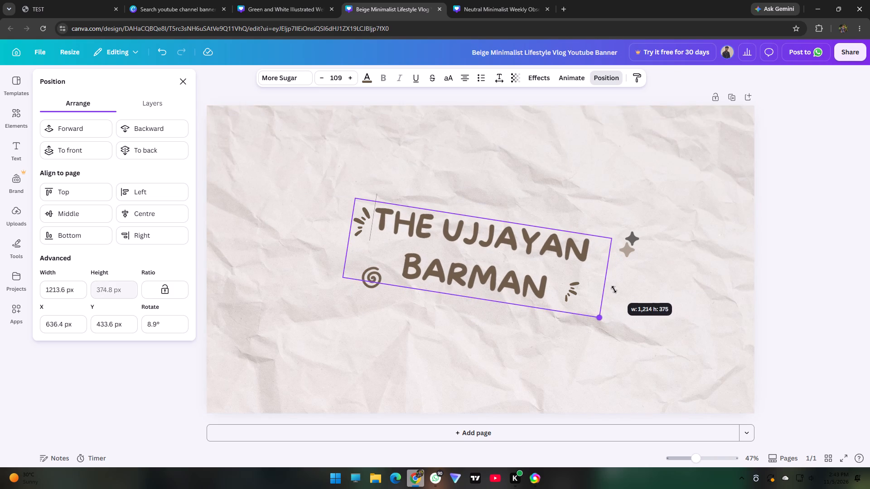
left_click_drag(614, 289, 618, 297)
Straighten the channel name text to a 0° rotation and align it to the middle and centre of the page.
left_click(178, 326)
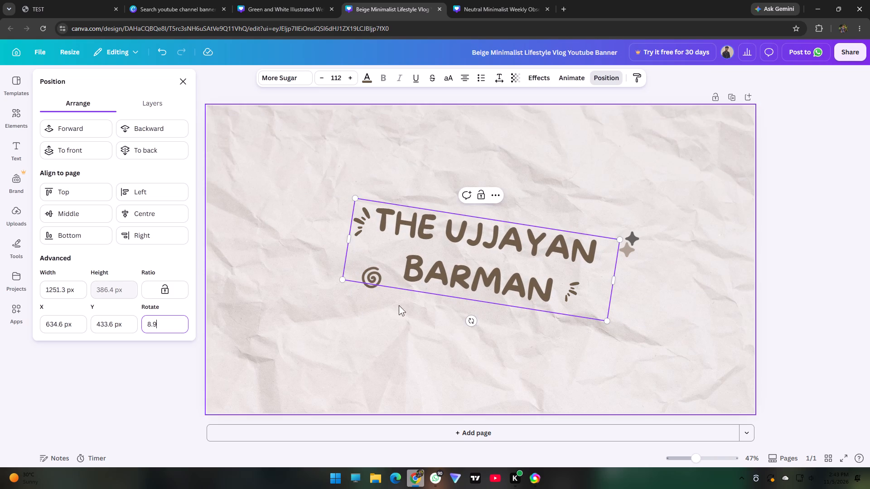
left_click_drag(471, 317, 485, 323)
left_click(86, 217)
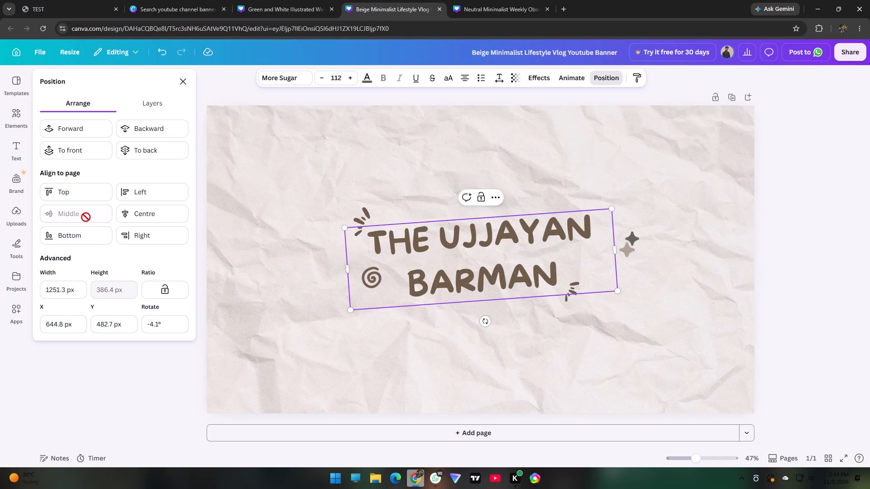
left_click(142, 221)
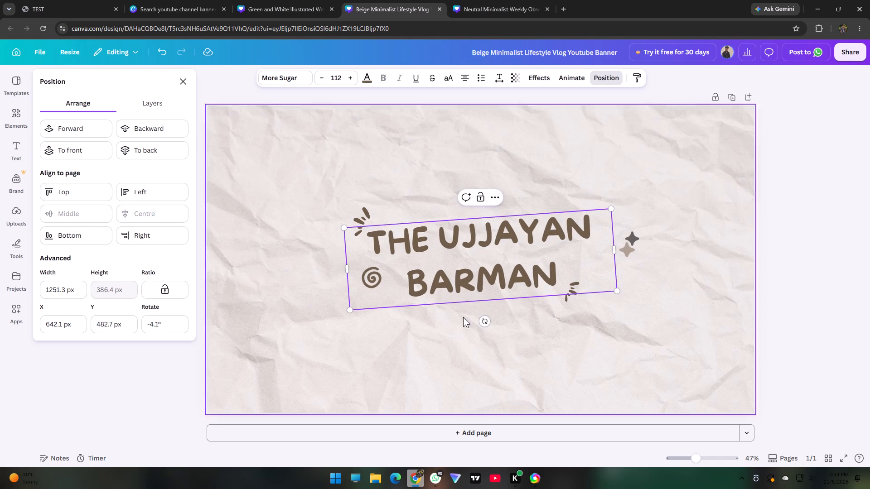
left_click_drag(484, 321, 480, 323)
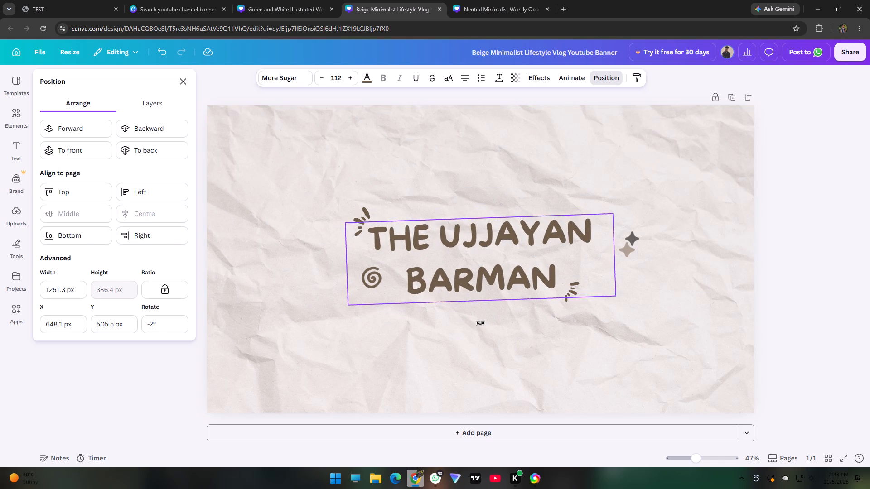
left_click_drag(480, 323, 479, 324)
left_click(326, 325)
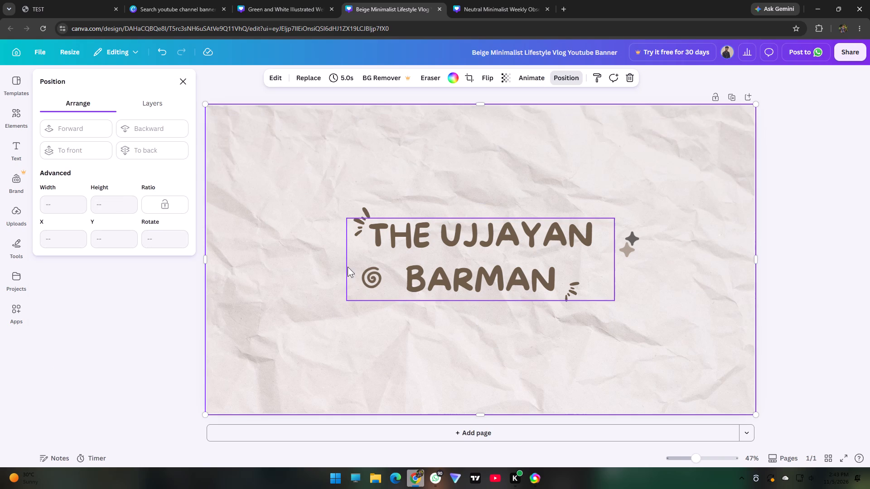
Rotate the lower burst accent to about 36° and move it just below the end of the name's second line.
left_click(568, 295)
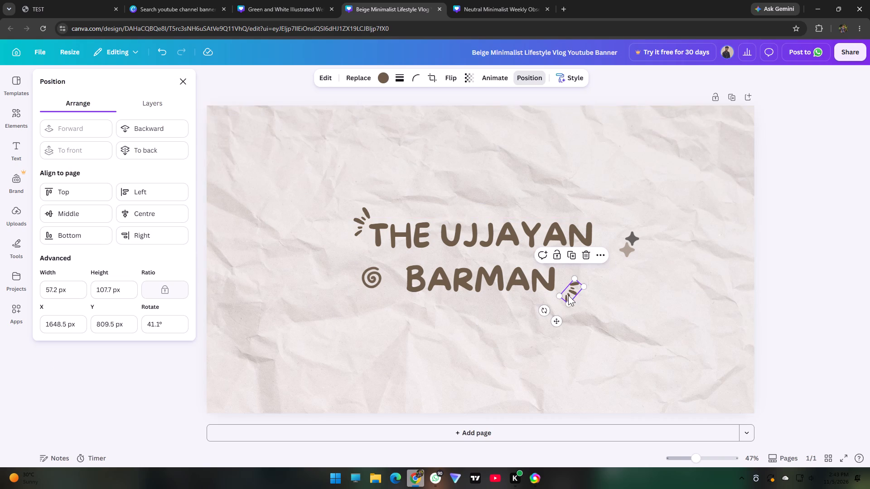
left_click(542, 311)
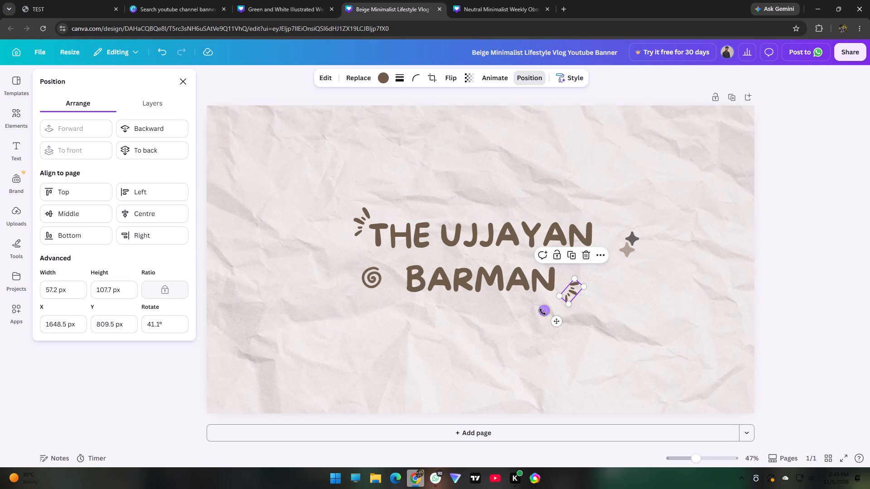
left_click(543, 314)
left_click_drag(565, 290, 556, 294)
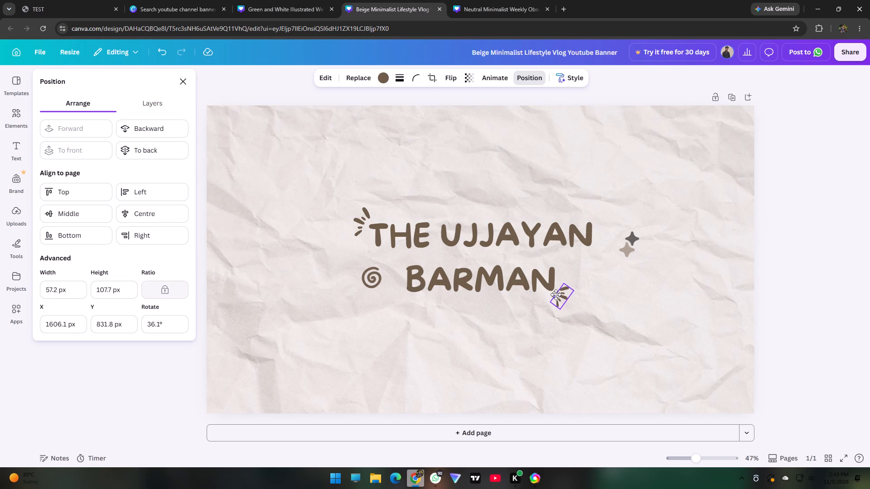
left_click_drag(556, 294, 561, 294)
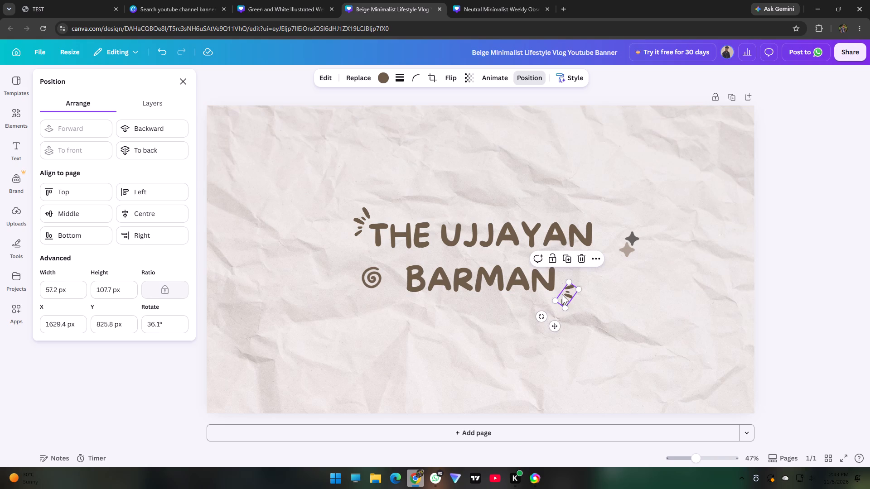
left_click(555, 324)
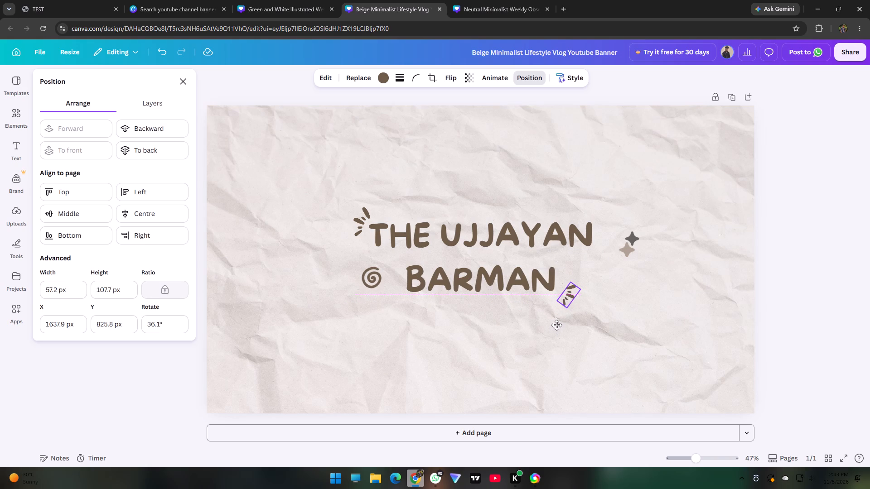
Enlarge the lower burst accent to about 70 × 133 px and tilt it to 45° beside the end of the name's second line.
left_click_drag(565, 307, 567, 314)
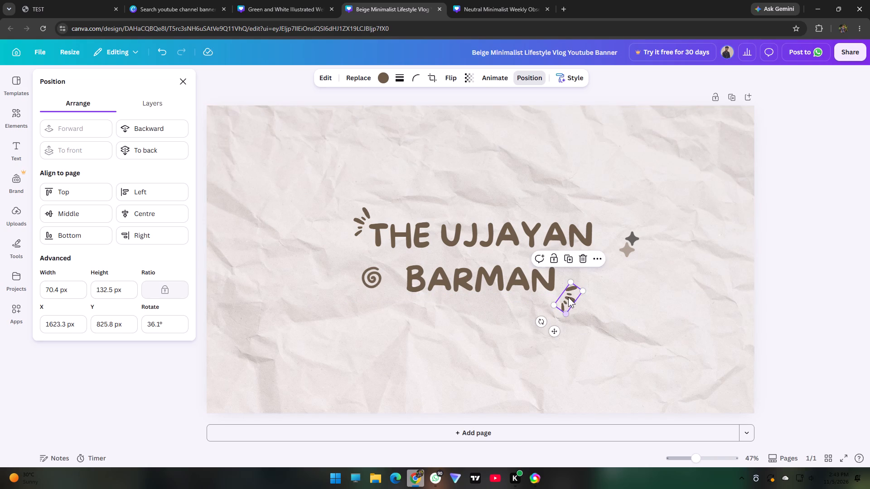
left_click(568, 297)
left_click_drag(543, 322, 537, 321)
left_click_drag(570, 298, 571, 302)
left_click_drag(571, 302, 570, 297)
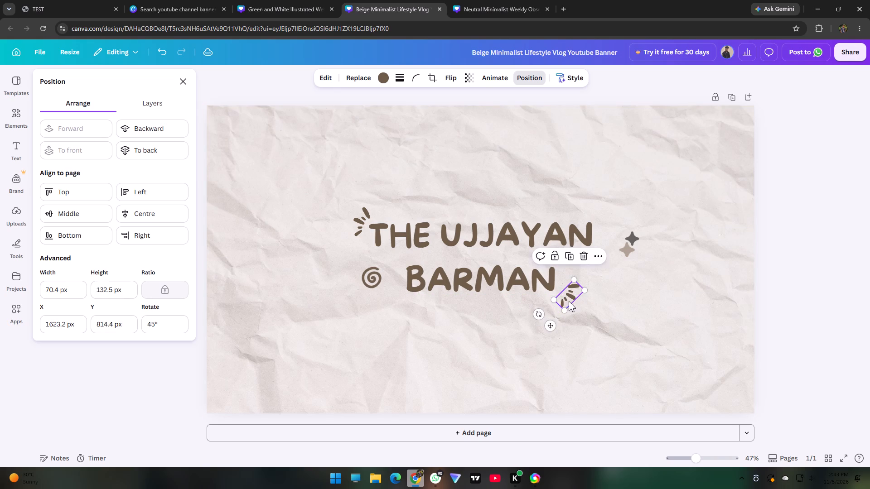
Nudge the upper burst accent slightly higher above the start of the name's first line.
left_click(364, 211)
left_click(303, 243)
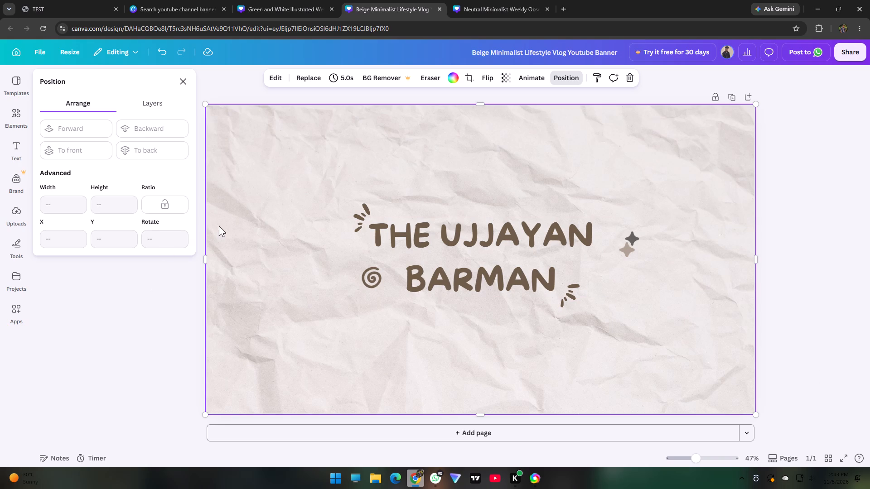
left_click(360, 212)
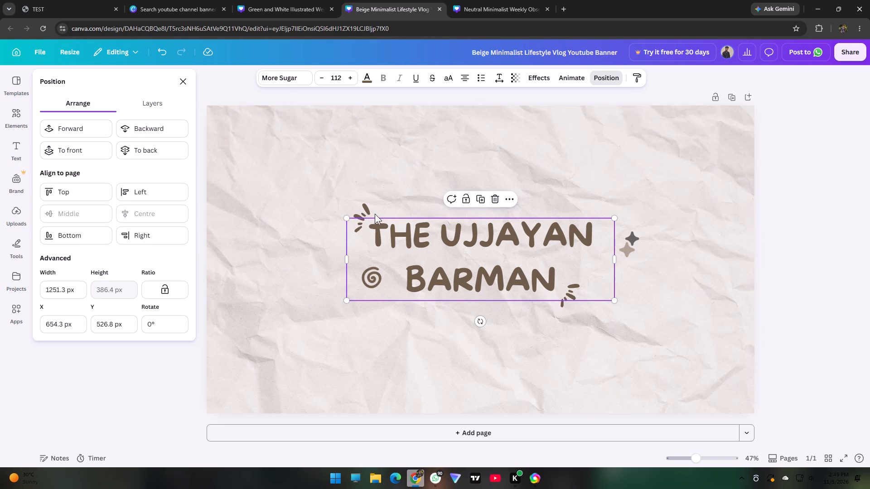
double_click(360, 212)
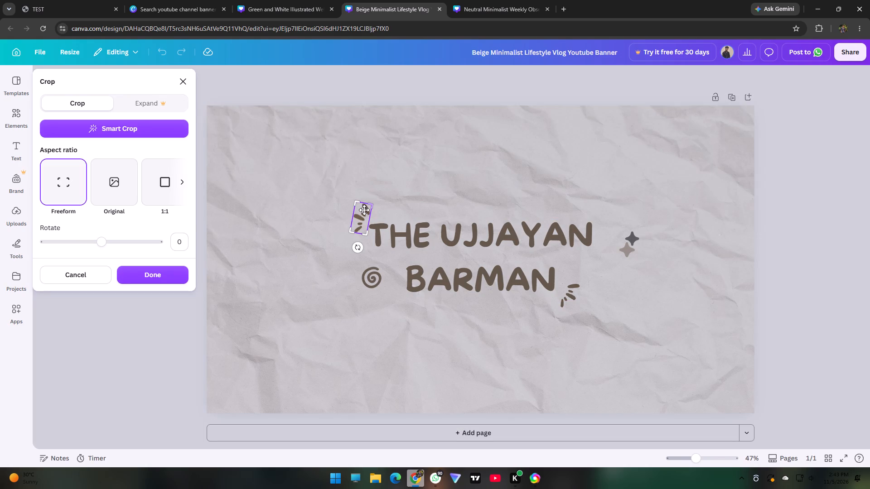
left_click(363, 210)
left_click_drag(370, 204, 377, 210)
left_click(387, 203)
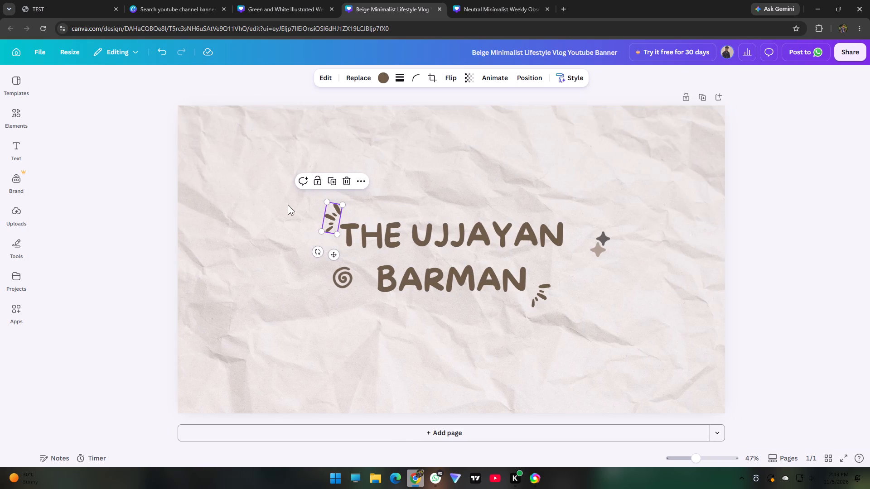
Rotate the upper burst accent to about 13° and shift it outward, just clear of the first letter of the name.
left_click(317, 253)
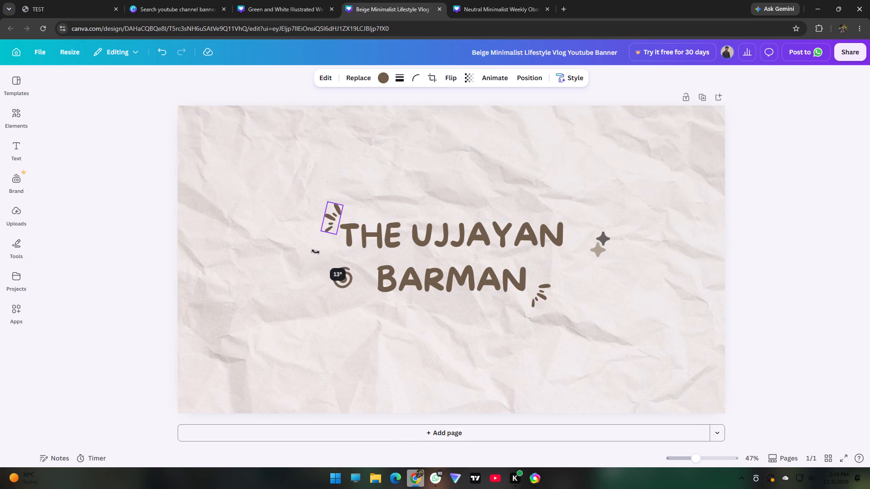
left_click_drag(329, 212, 325, 209)
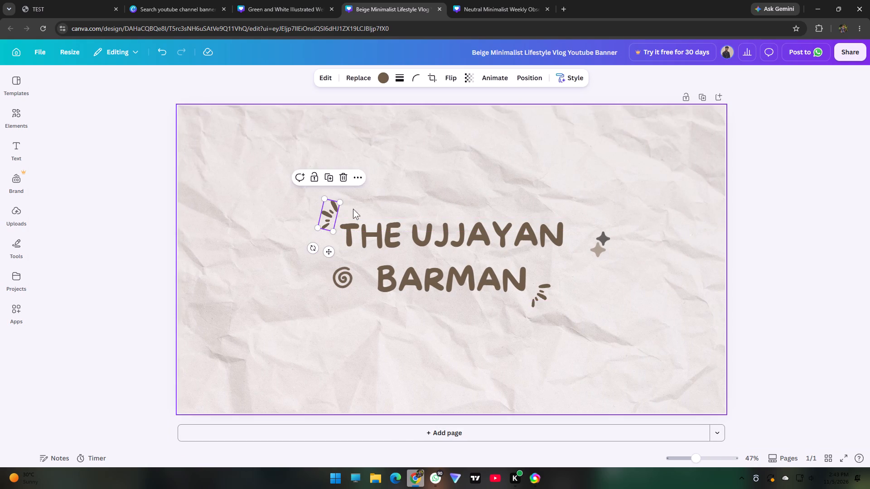
left_click(331, 205)
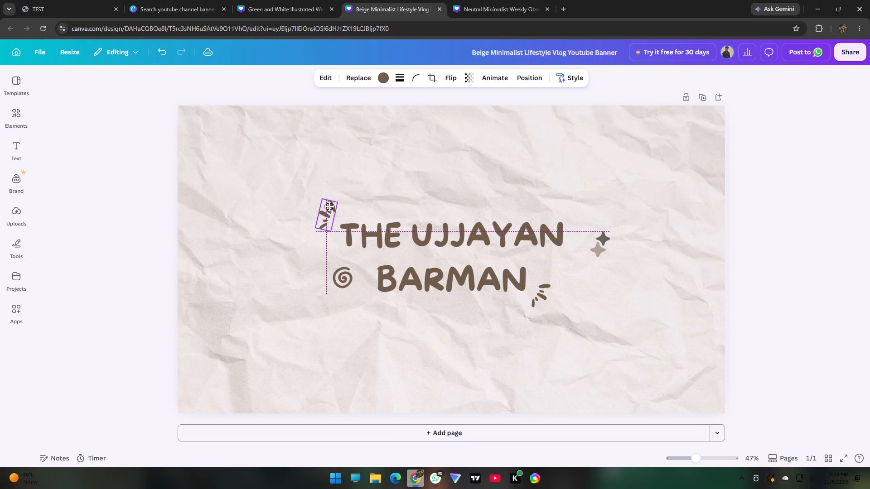
left_click(416, 206)
left_click(327, 204)
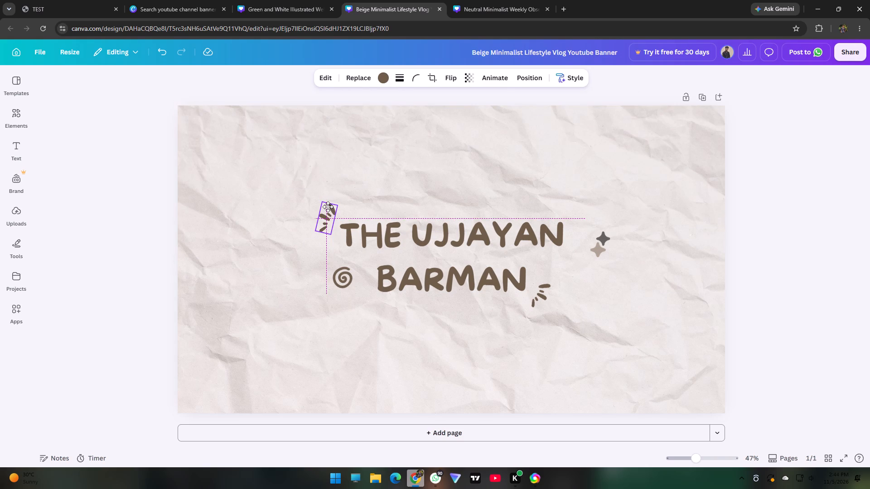
left_click(424, 215)
left_click(533, 153)
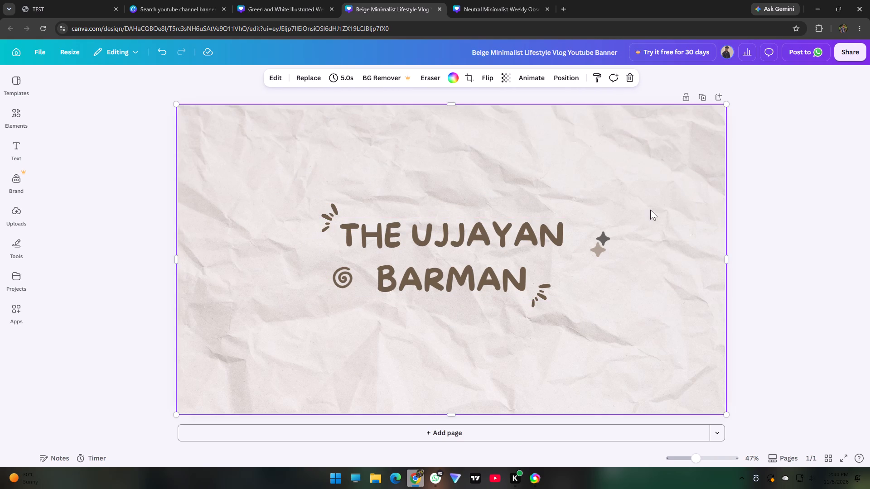
Move the pair of star accents closer to the name, just past and slightly below the end of its first line.
left_click_drag(605, 243, 594, 239)
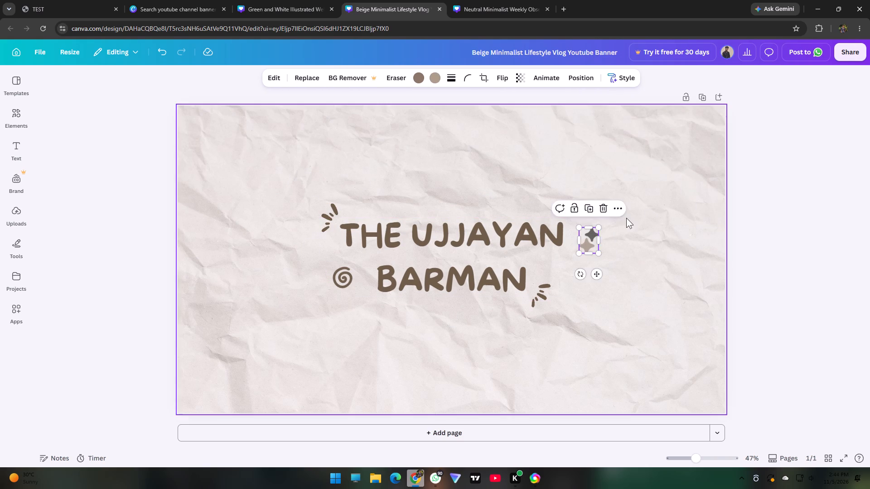
left_click(626, 218)
left_click_drag(588, 234, 591, 248)
left_click(670, 194)
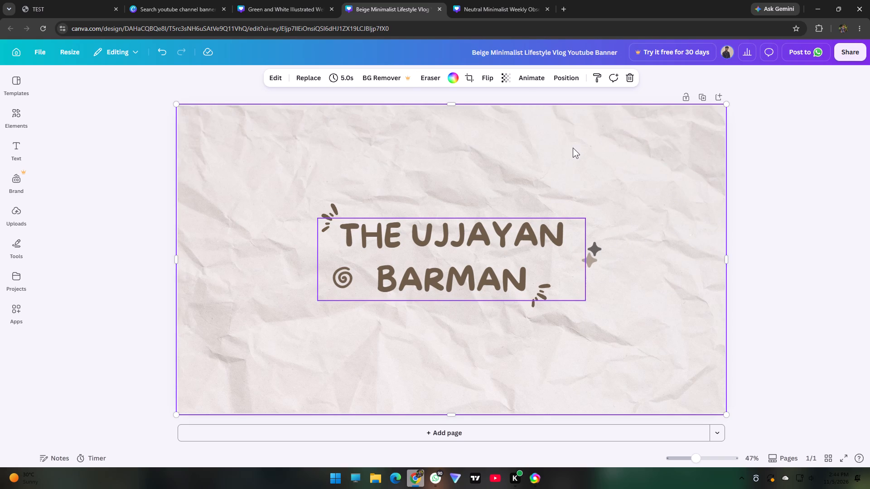
left_click(589, 252)
left_click(711, 163)
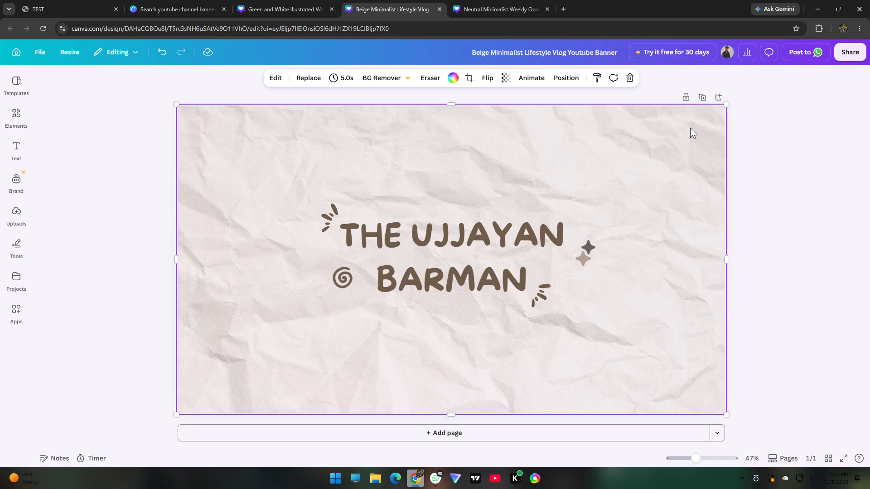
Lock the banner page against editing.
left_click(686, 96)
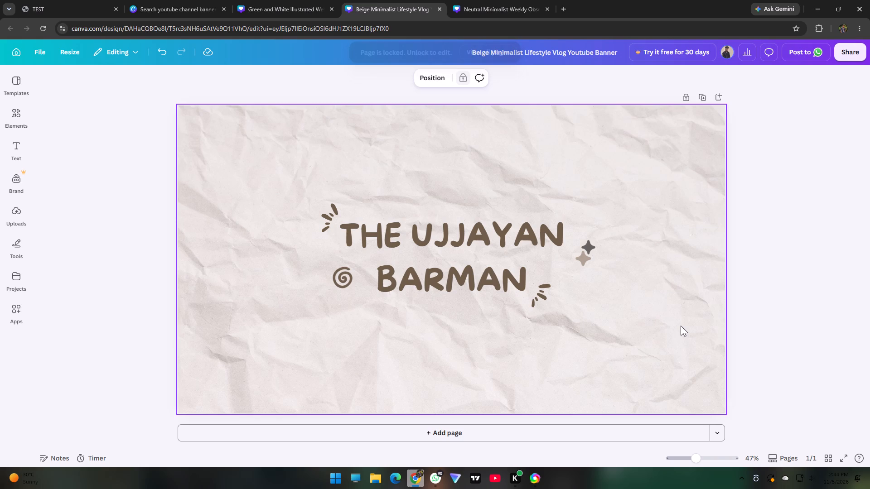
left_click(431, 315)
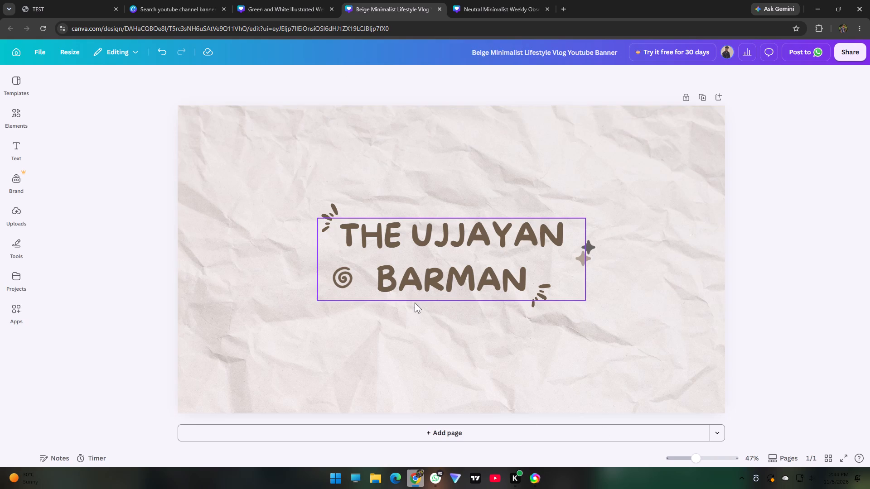
Unlock the banner page so it can be edited again, and select its crumpled-paper background image.
left_click(689, 105)
left_click(686, 92)
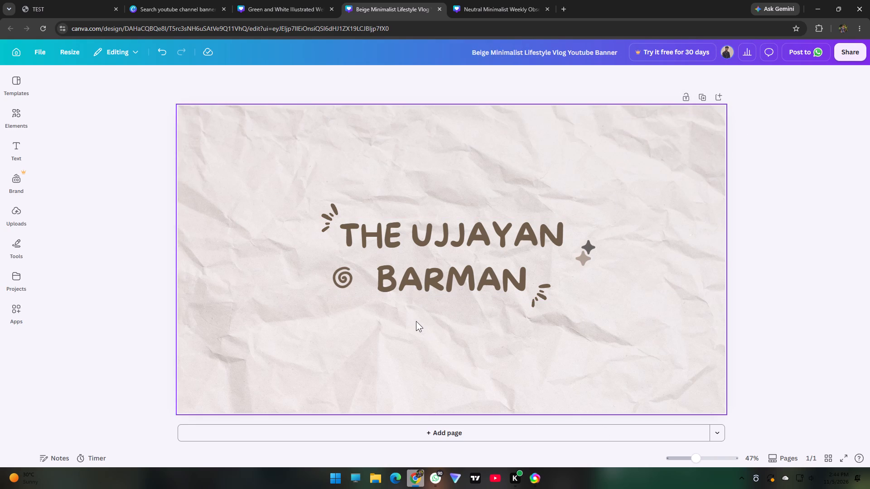
left_click(416, 319)
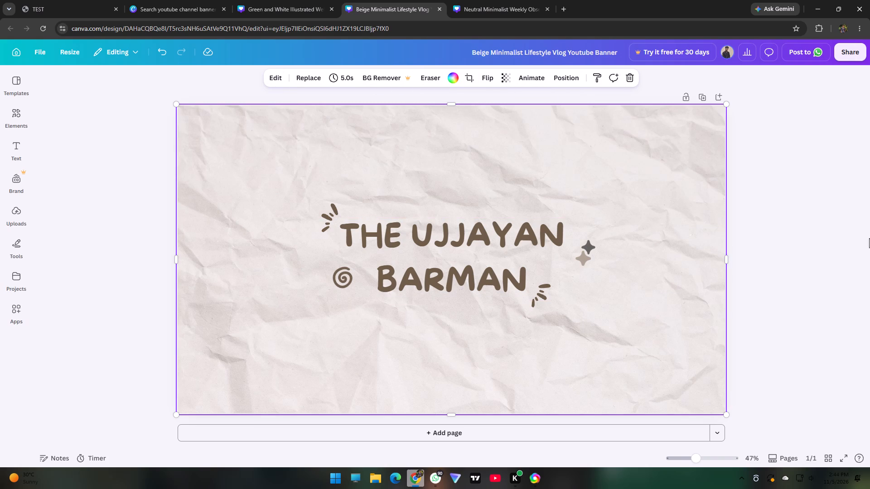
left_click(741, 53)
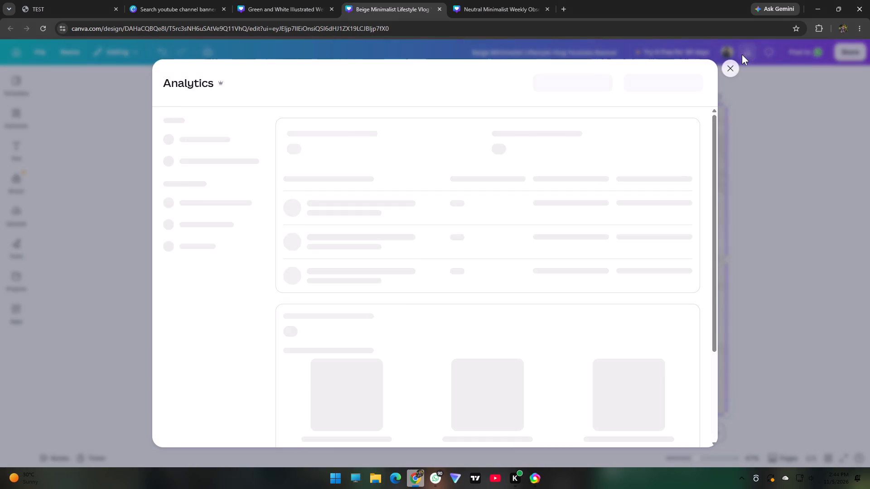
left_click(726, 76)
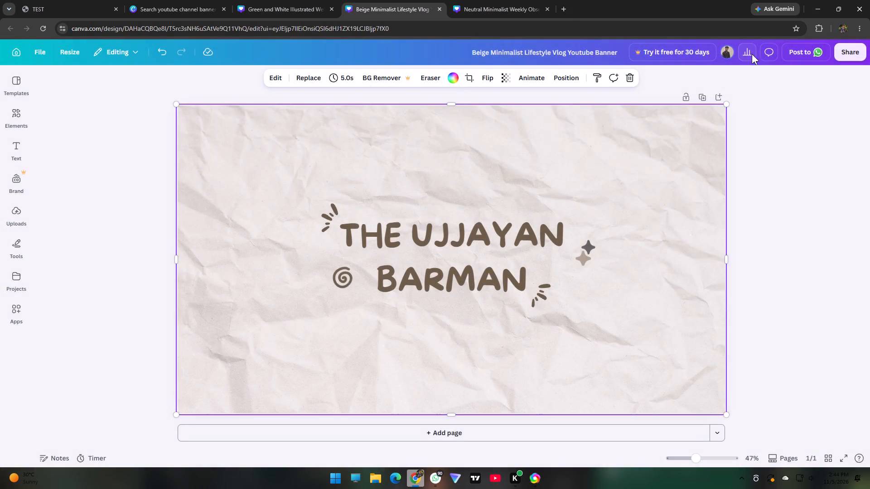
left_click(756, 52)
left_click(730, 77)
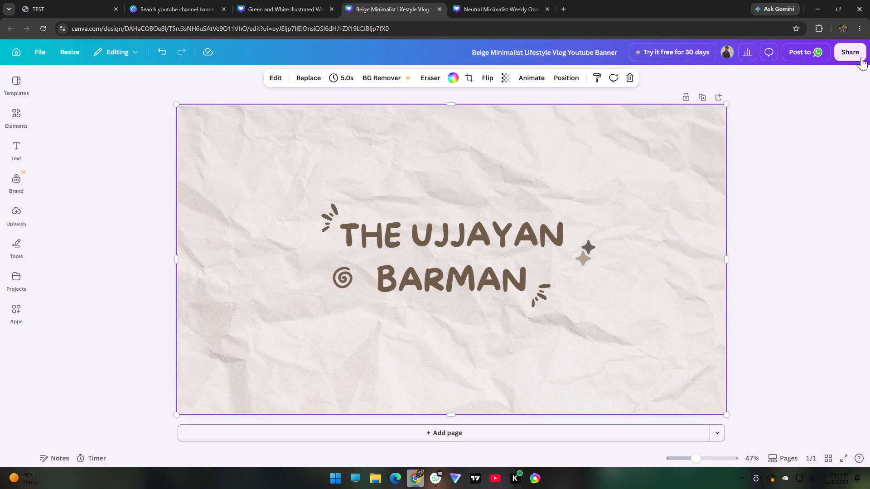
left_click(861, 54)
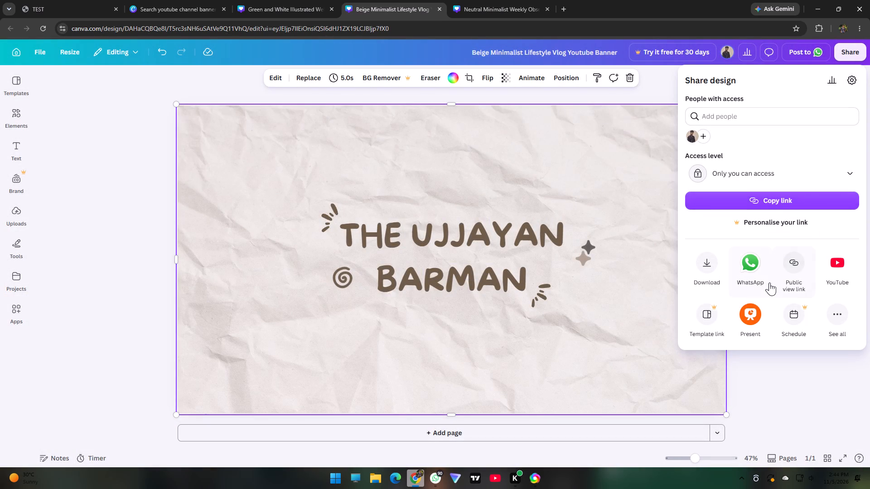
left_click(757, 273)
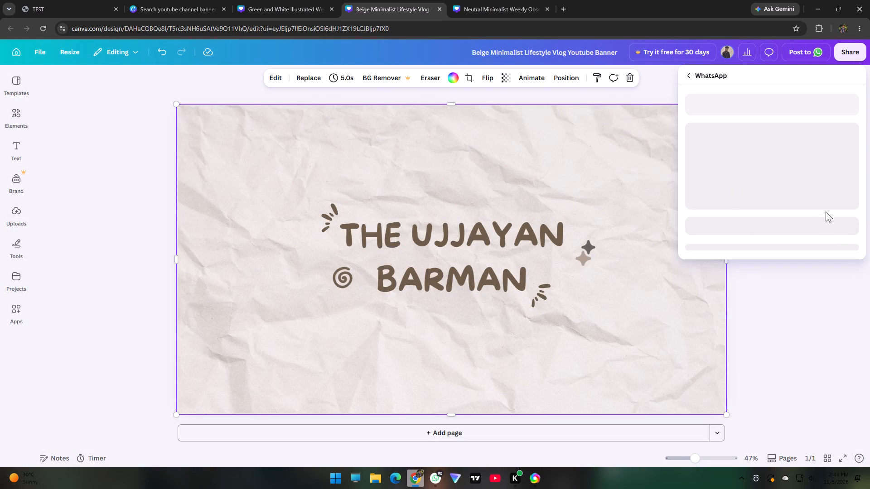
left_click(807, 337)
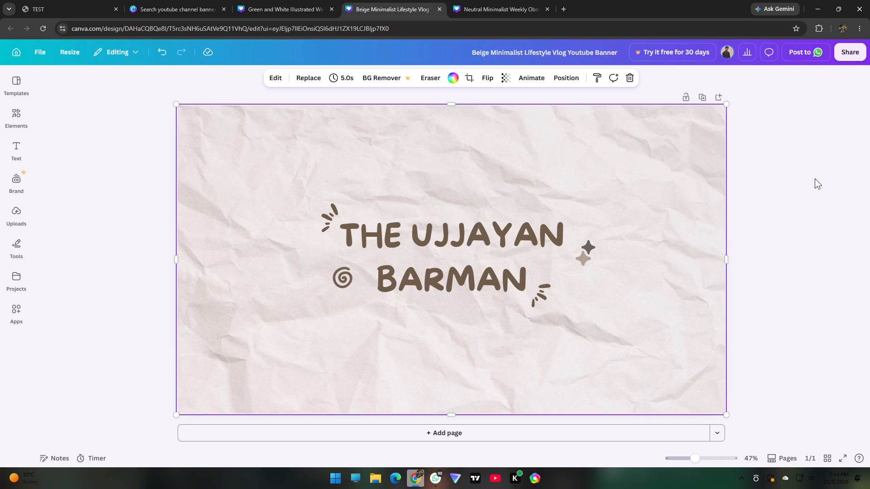
Open the banner's download settings with PNG as the file type and try to enable a transparent background.
left_click(844, 63)
left_click(846, 46)
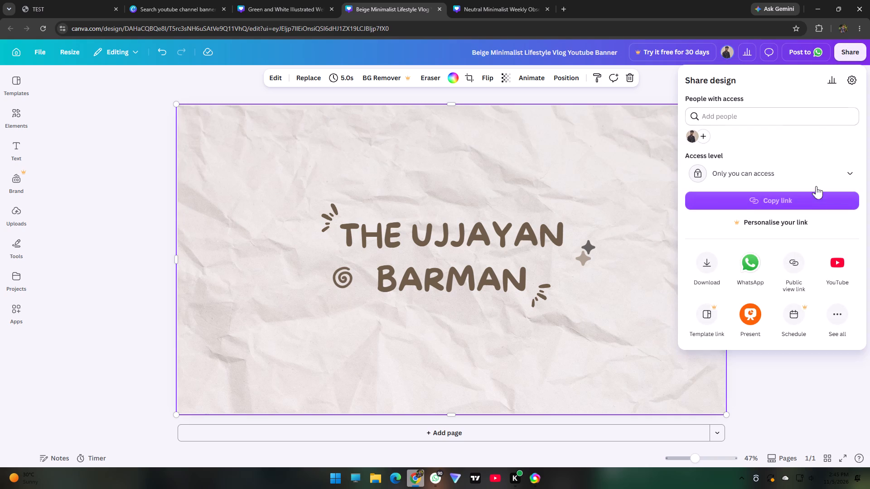
left_click(704, 278)
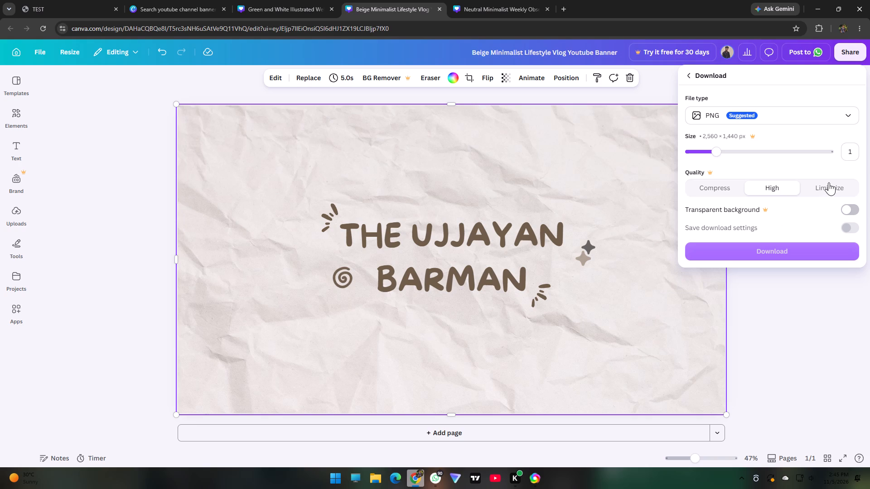
left_click(855, 208)
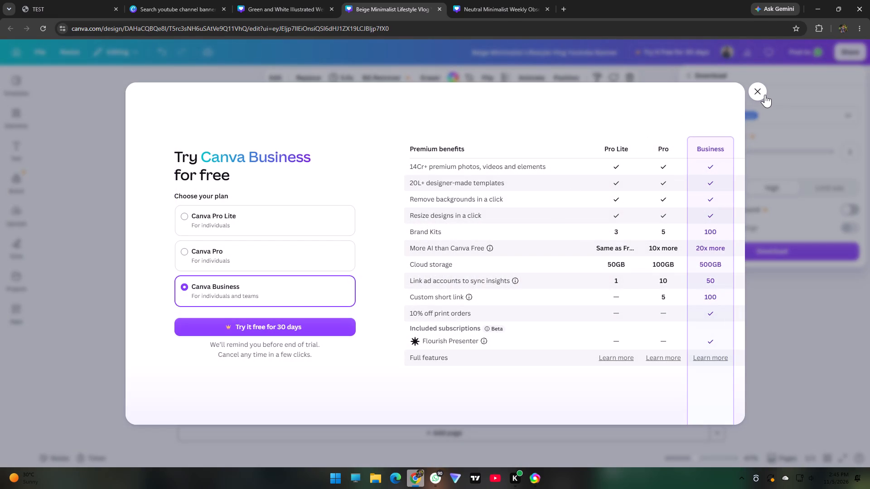
Dismiss the paid plan offer and download the beige banner as a PNG at 2,560 × 1,440 px in high quality.
left_click(761, 94)
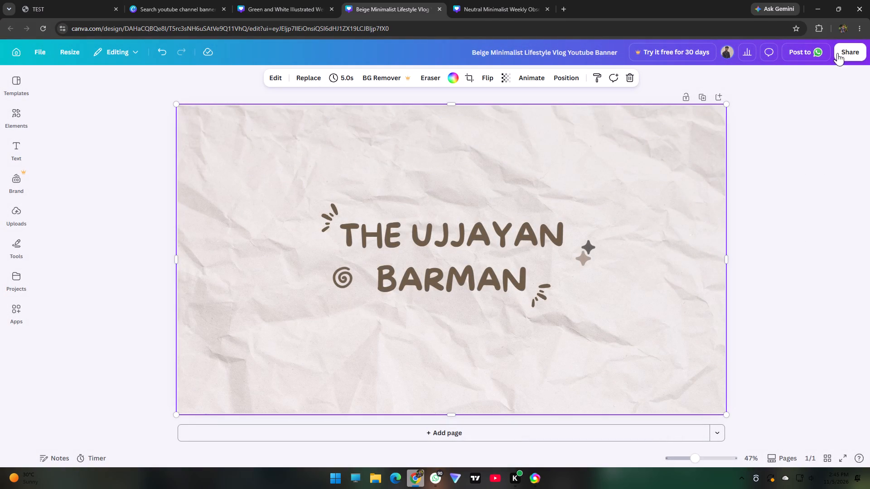
left_click(844, 52)
left_click(708, 271)
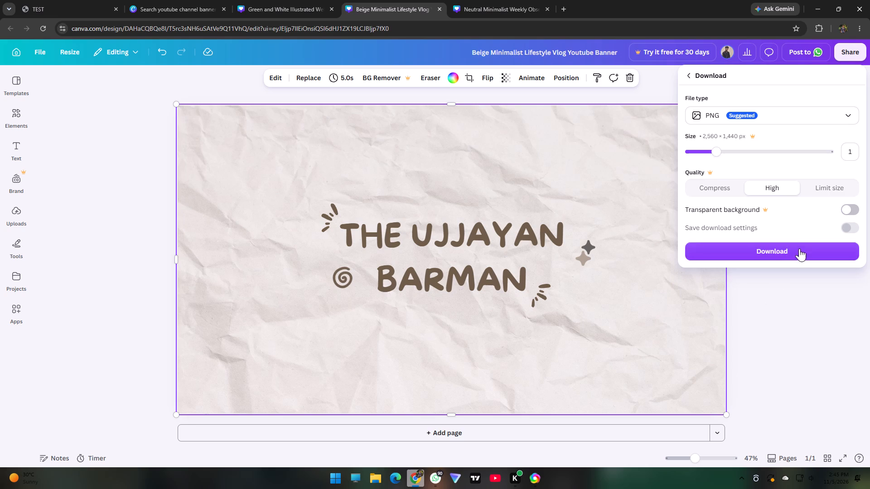
left_click(802, 245)
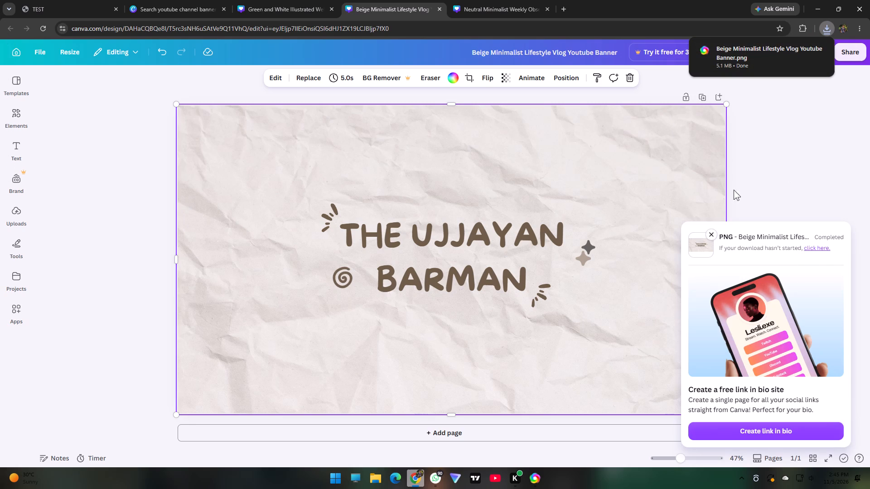
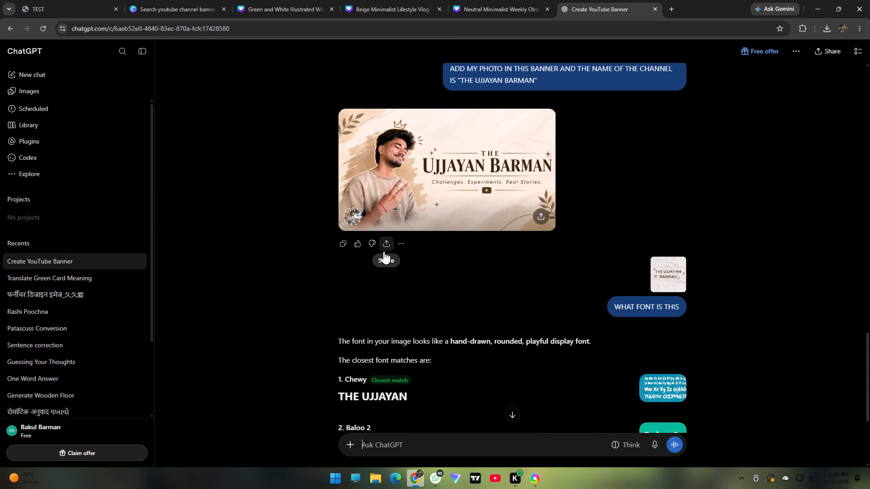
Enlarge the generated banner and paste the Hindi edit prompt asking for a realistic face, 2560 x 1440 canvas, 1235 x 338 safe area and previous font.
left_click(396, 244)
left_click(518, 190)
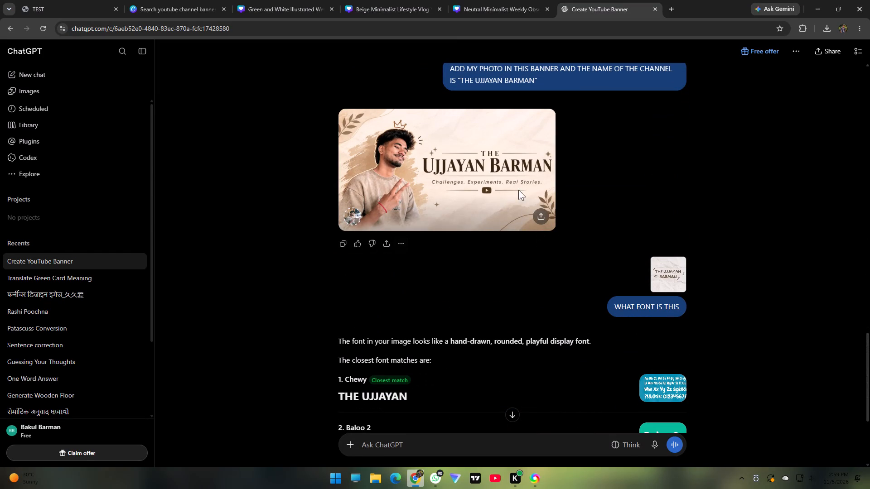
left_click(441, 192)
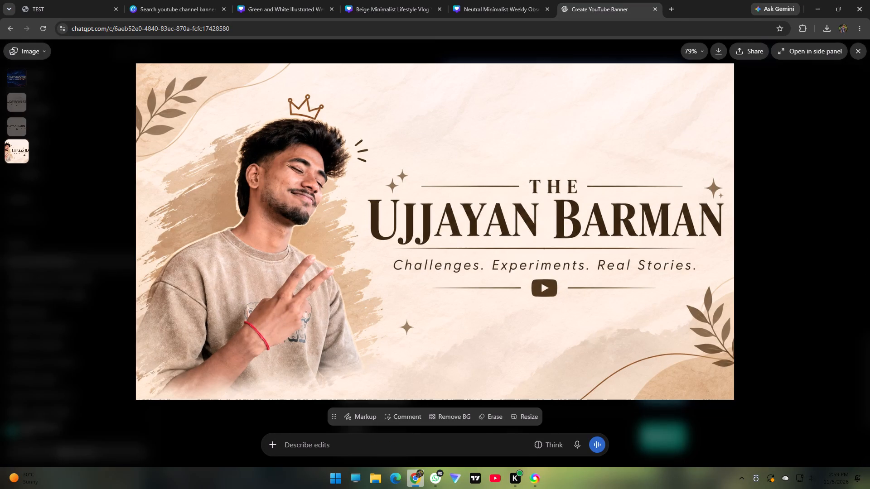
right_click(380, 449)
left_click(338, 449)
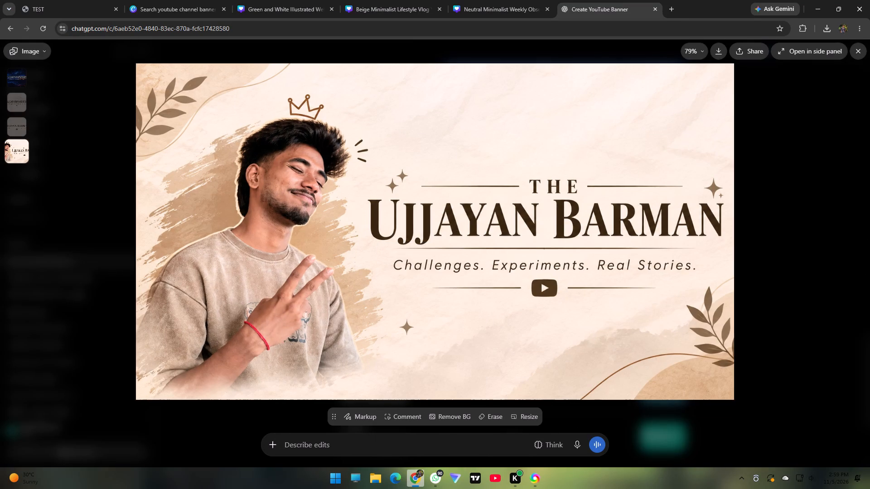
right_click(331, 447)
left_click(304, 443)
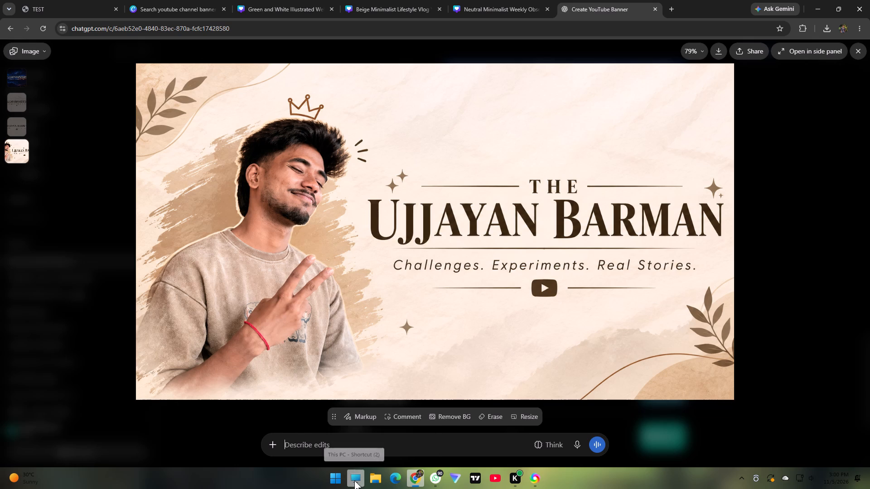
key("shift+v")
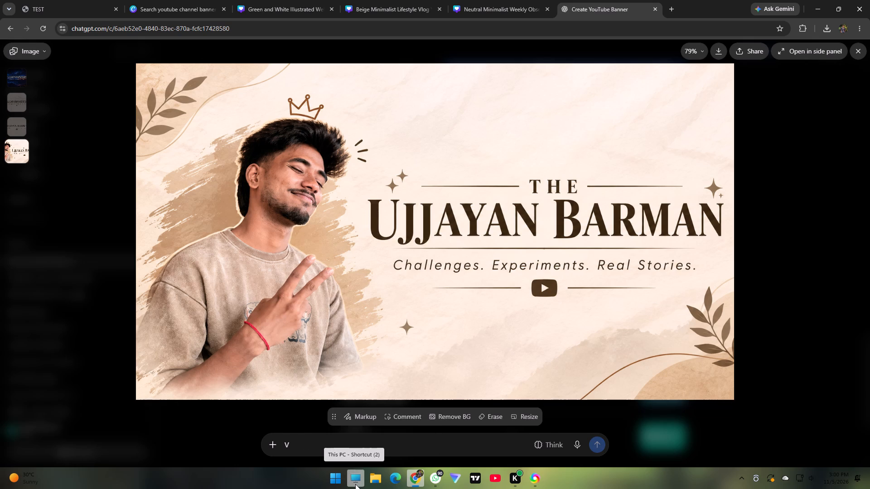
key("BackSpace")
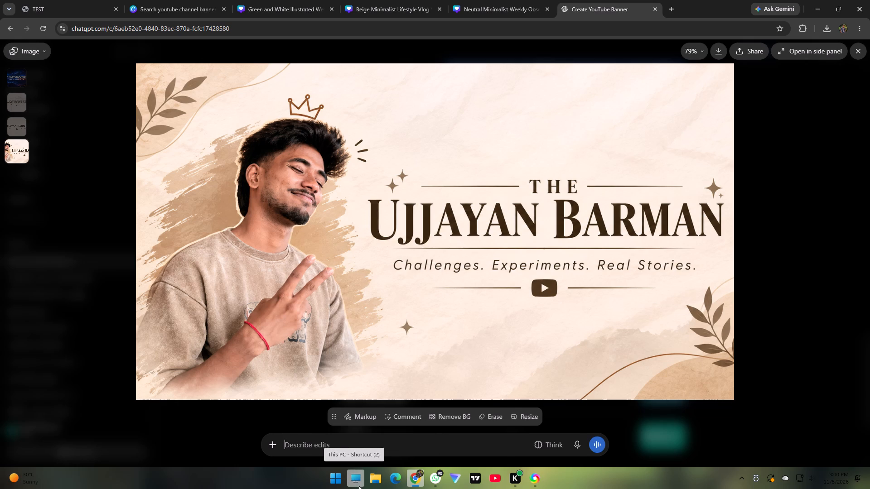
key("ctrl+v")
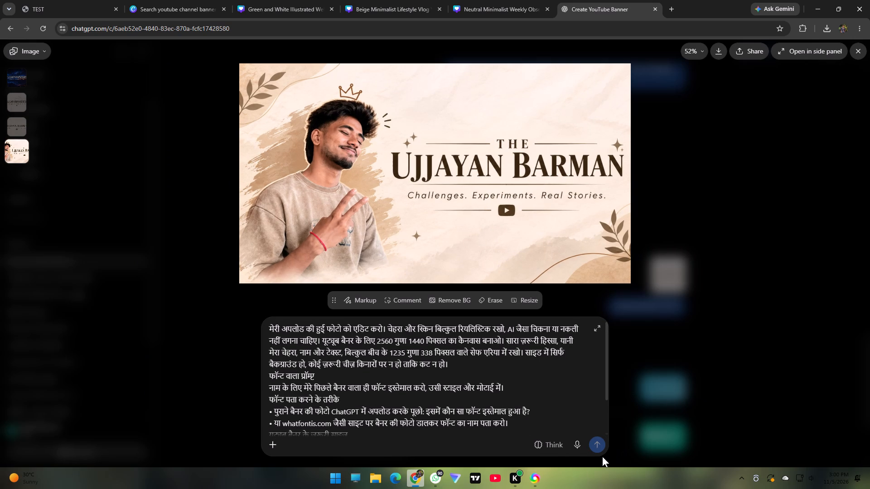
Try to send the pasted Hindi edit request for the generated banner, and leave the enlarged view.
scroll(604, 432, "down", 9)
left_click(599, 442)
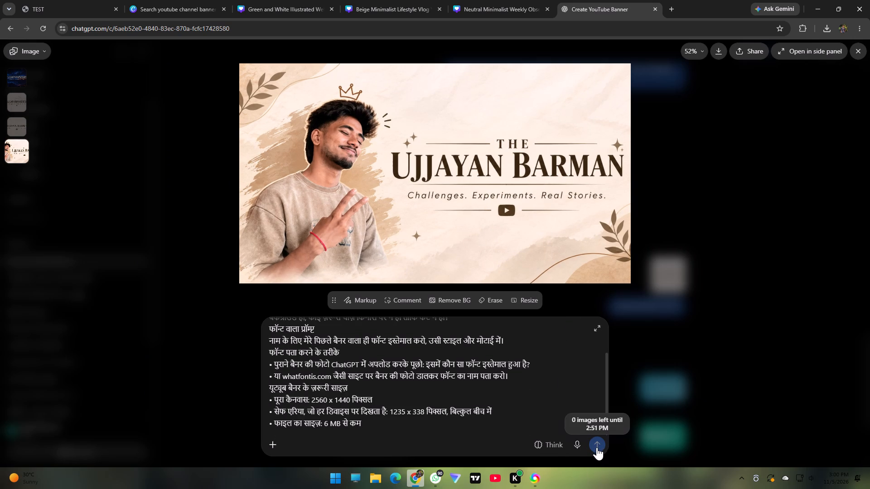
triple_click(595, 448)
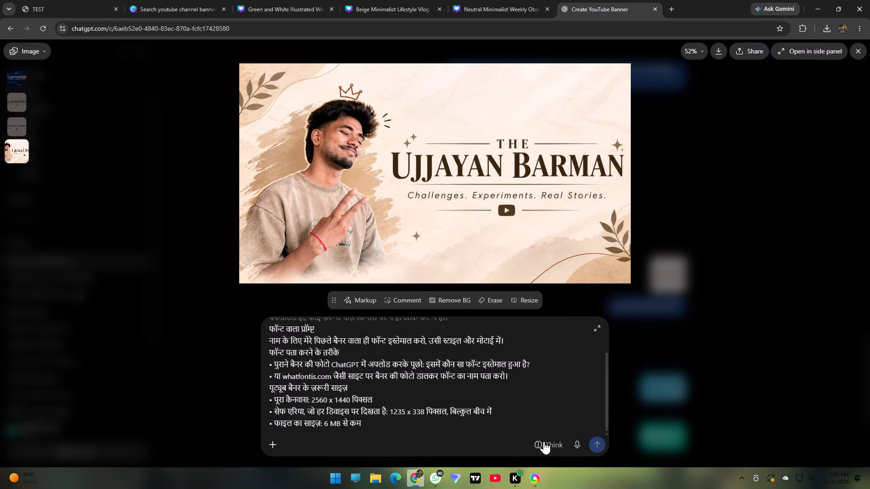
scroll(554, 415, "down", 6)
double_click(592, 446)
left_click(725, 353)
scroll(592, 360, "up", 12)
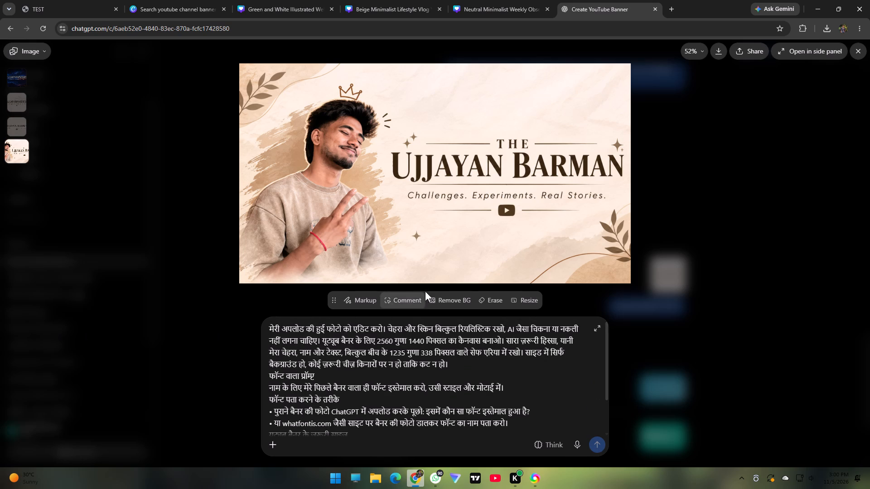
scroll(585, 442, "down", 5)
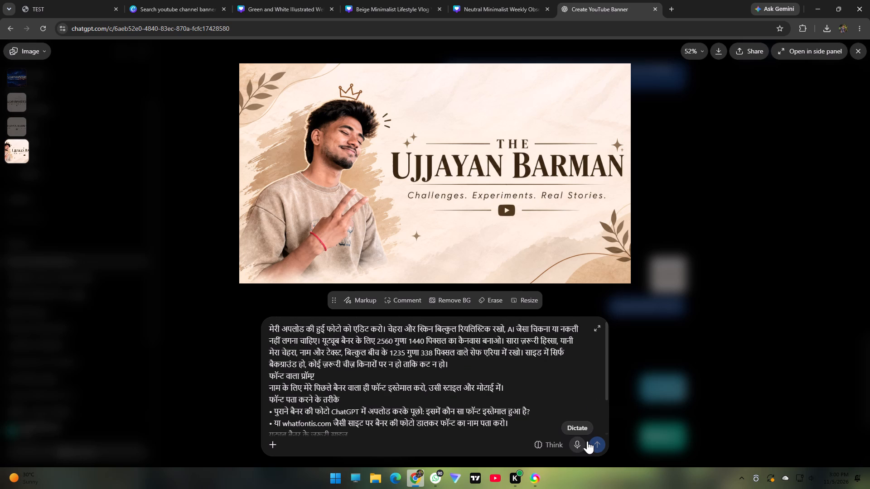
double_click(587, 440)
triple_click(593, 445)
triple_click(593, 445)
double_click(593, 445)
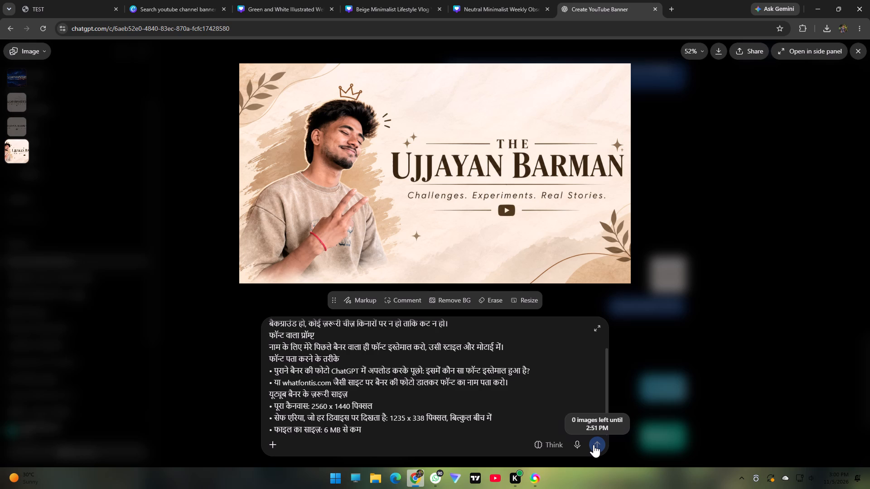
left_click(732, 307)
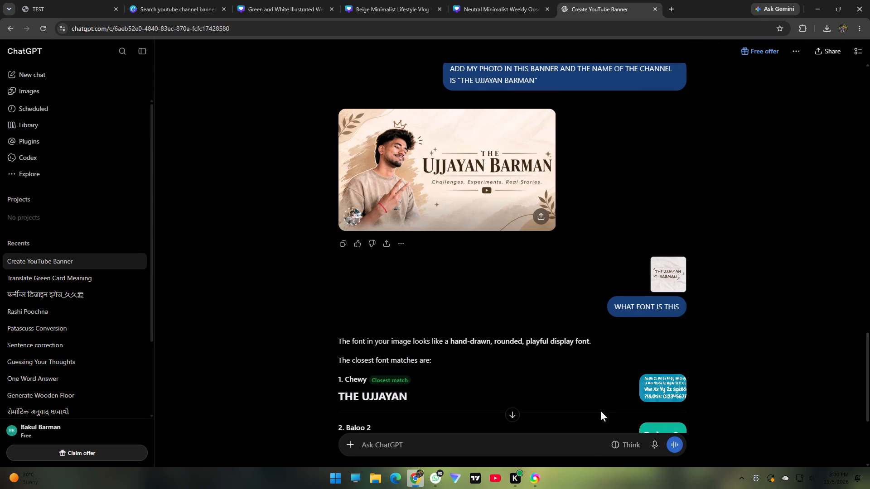
Read through the font matches and recommendation in the reply about the beige banner's lettering.
scroll(853, 488, "down", 4)
scroll(787, 393, "down", 4)
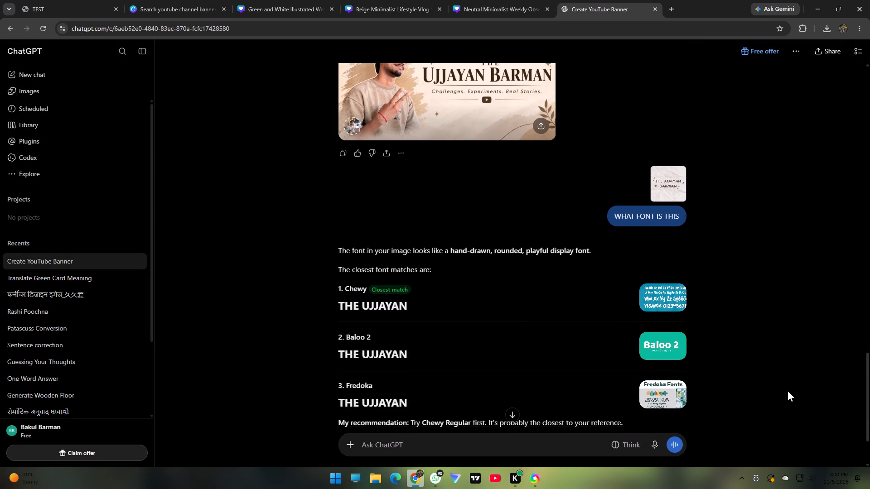
scroll(788, 391, "down", 6)
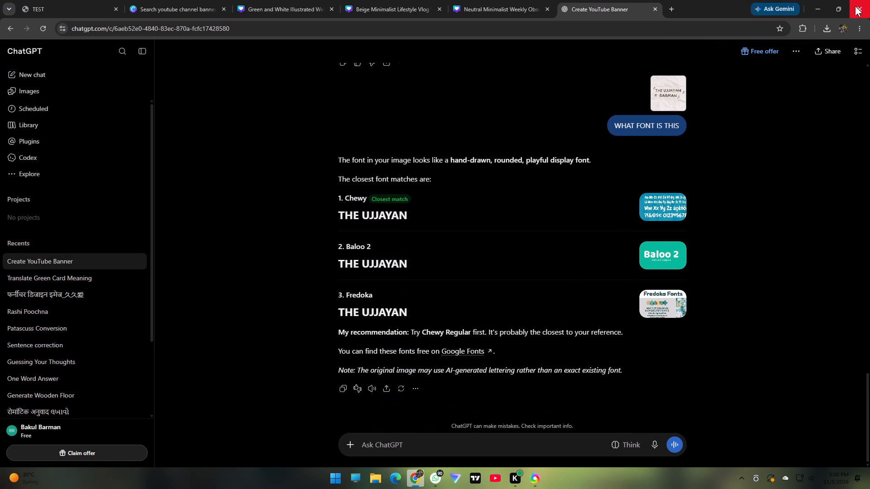
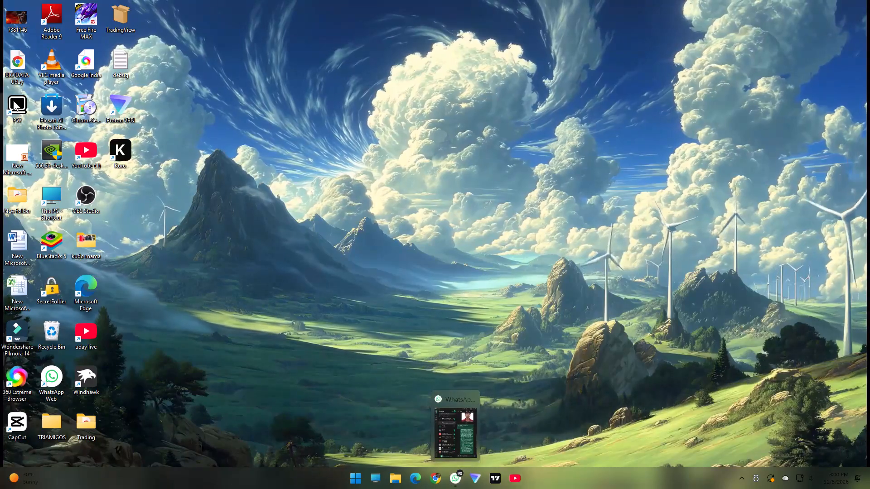
Switch to the desktop's Kuro application by launching it.
double_click(109, 147)
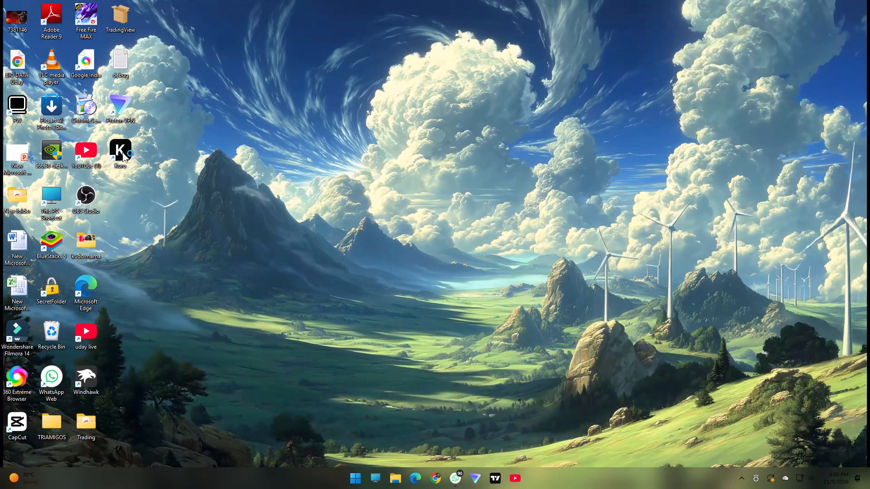